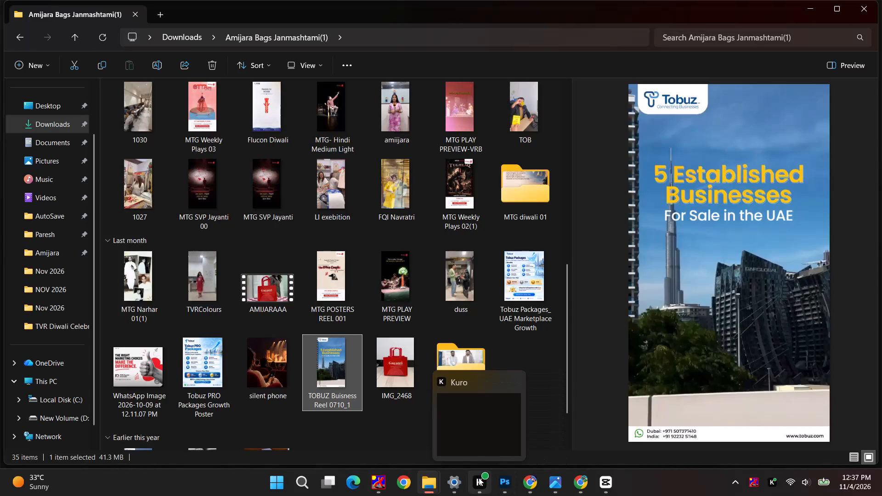
Preview the IMG_2468 image and play the FQI Navratri video from the Amijara Bags Janmashtami(1) folder, closing the player when done.
left_click(391, 355)
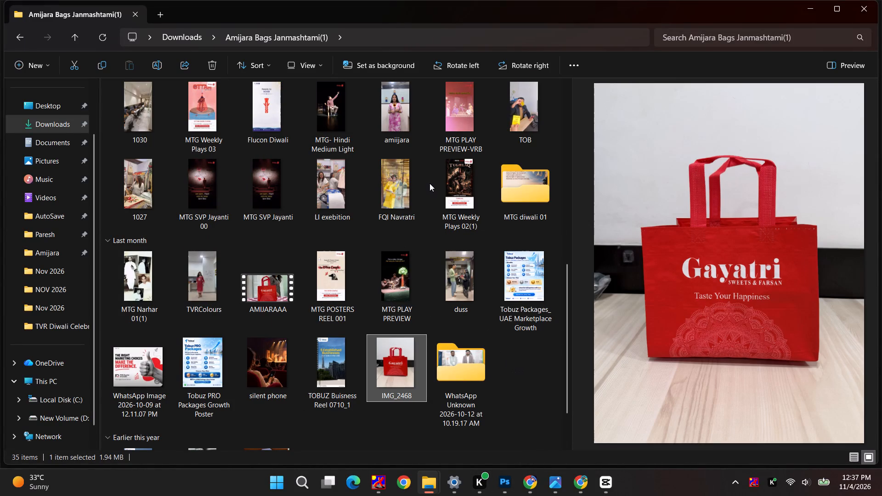
left_click(392, 181)
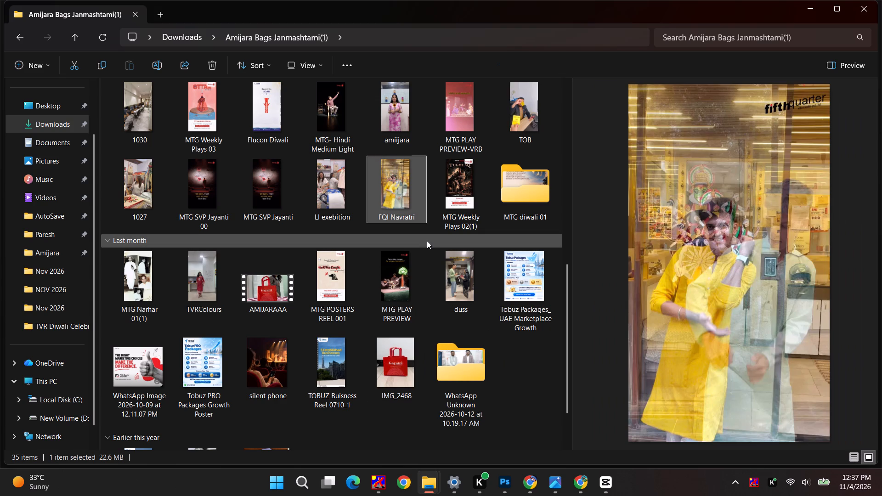
double_click(414, 197)
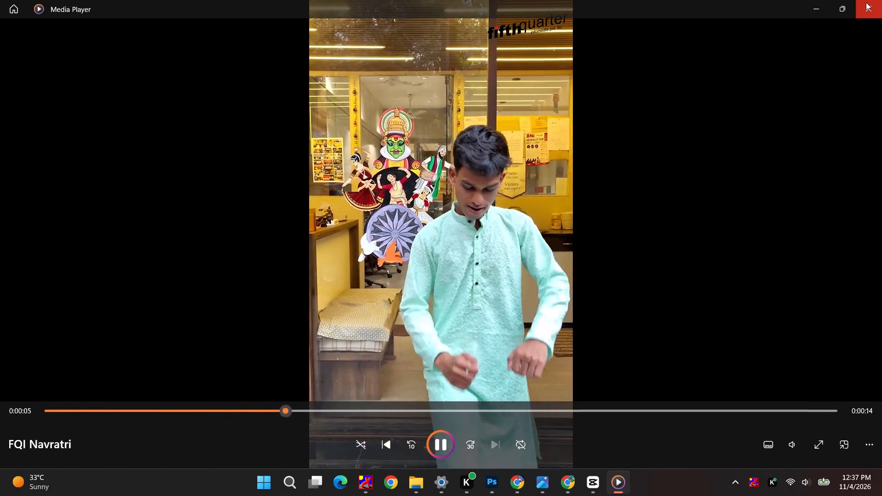
left_click_drag(866, 2, 868, 7)
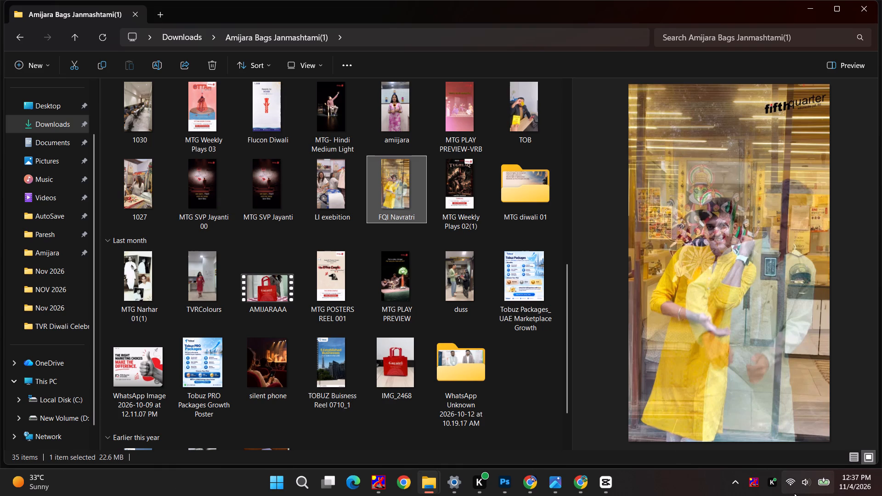
Switch to Photoshop and move the Timeline panel out of the canvas area, docking it beneath the Layers panel.
left_click(505, 483)
left_click(322, 246)
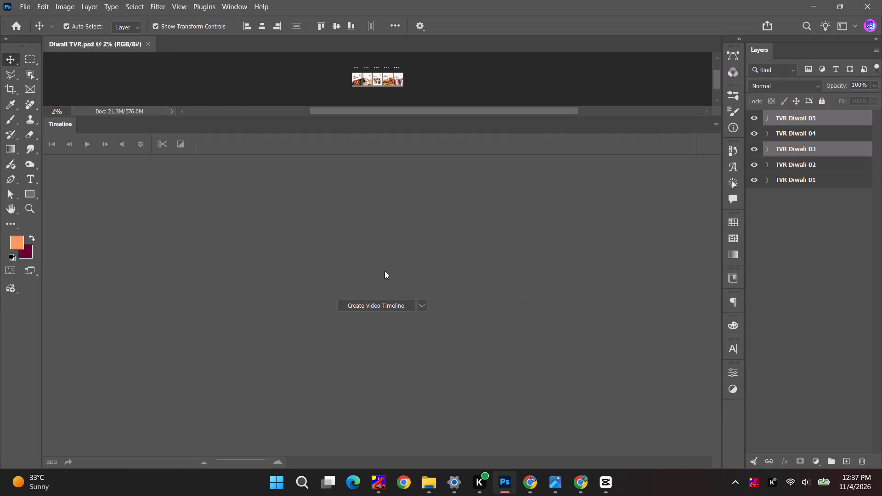
left_click(423, 306)
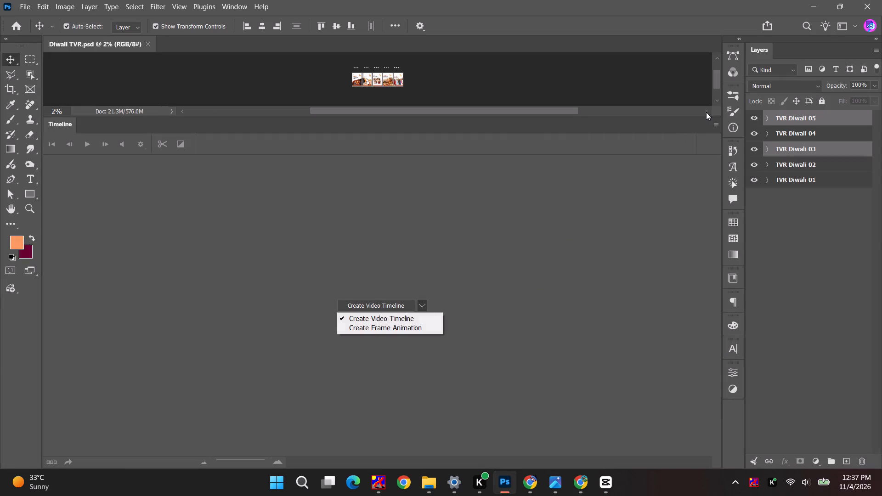
left_click(707, 112)
left_click_drag(53, 123, 605, 228)
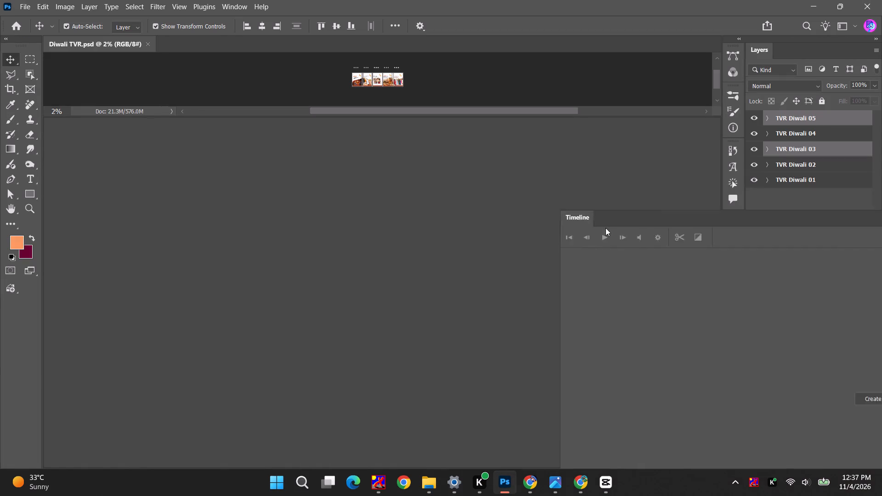
left_click_drag(605, 228, 734, 412)
Examine the TVR Diwali 05 artboard's Happy Diwali text and group photo up close.
scroll(401, 255, "up", 20, "alt")
scroll(401, 255, "up", 6, "alt")
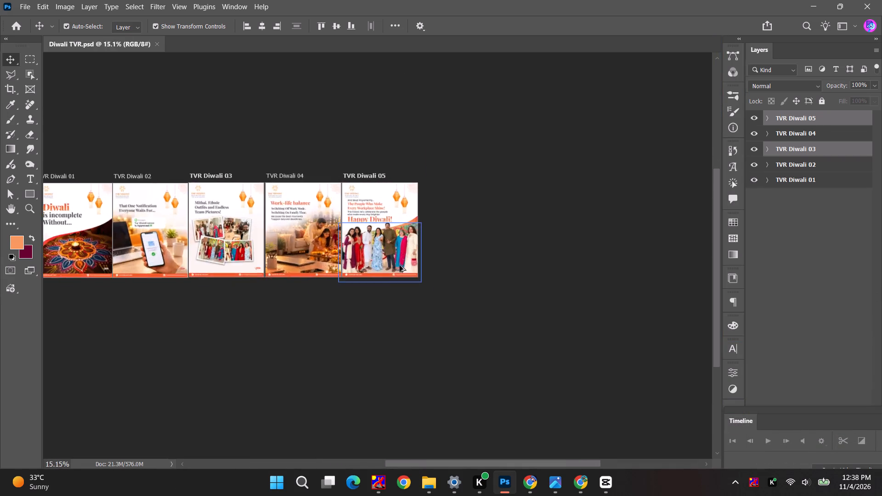
scroll(400, 265, "up", 7, "alt")
scroll(400, 265, "down", 5, "alt")
scroll(400, 265, "up", 12, "alt")
key("space")
key("space")
key("space")
key("space")
key("space")
key("space")
key("space")
key("space")
key("space")
key("space")
key("space")
key("space")
key("space")
left_click_drag(354, 182, 474, 364)
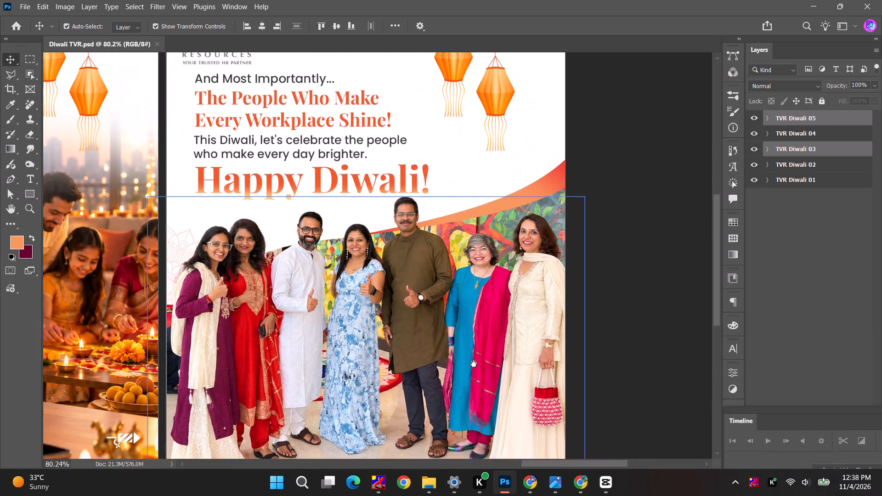
left_click_drag(474, 364, 568, 363)
Examine the four team photos and the layout of the TVR Diwali 03 artboard up close.
scroll(543, 343, "down", 6, "alt")
key("space")
key("space")
key("space")
left_click_drag(249, 284, 573, 253)
scroll(391, 313, "up", 3, "alt")
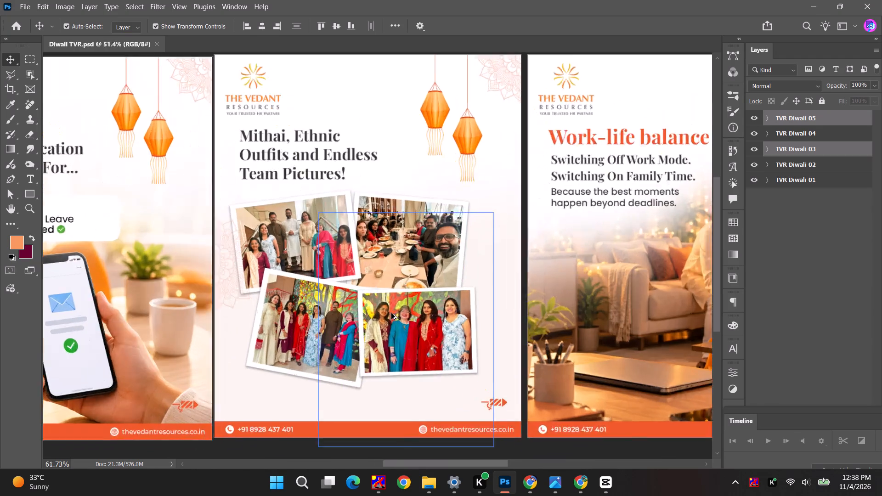
scroll(391, 313, "up", 3, "alt")
scroll(424, 334, "up", 8, "alt")
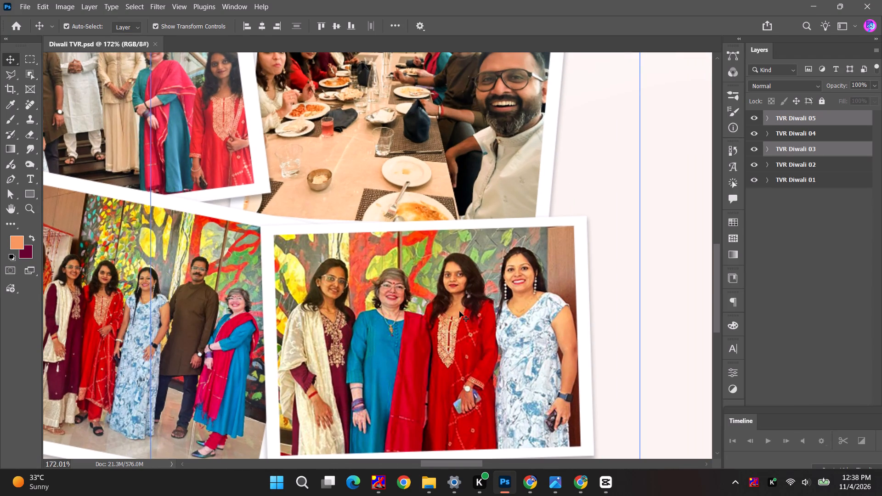
key("space")
key("space")
key("space")
key("space")
key("space")
key("space")
key("space")
left_click_drag(150, 303, 333, 369)
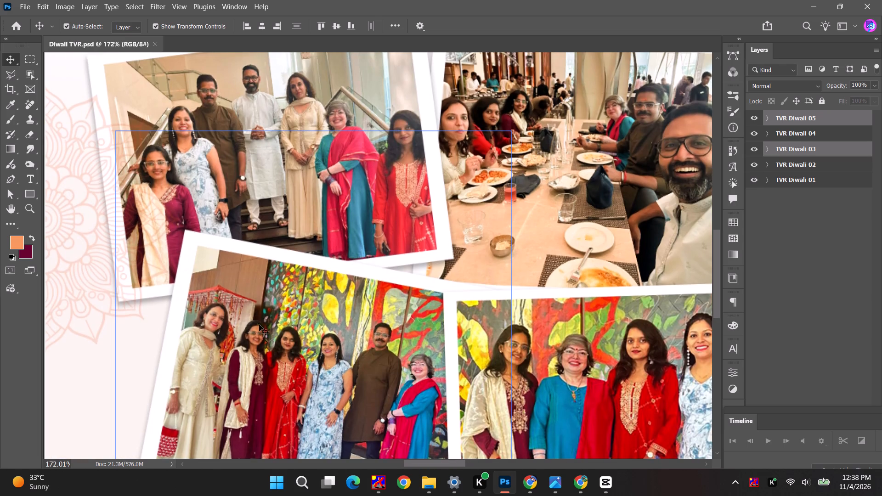
scroll(226, 364, "down", 6, "alt")
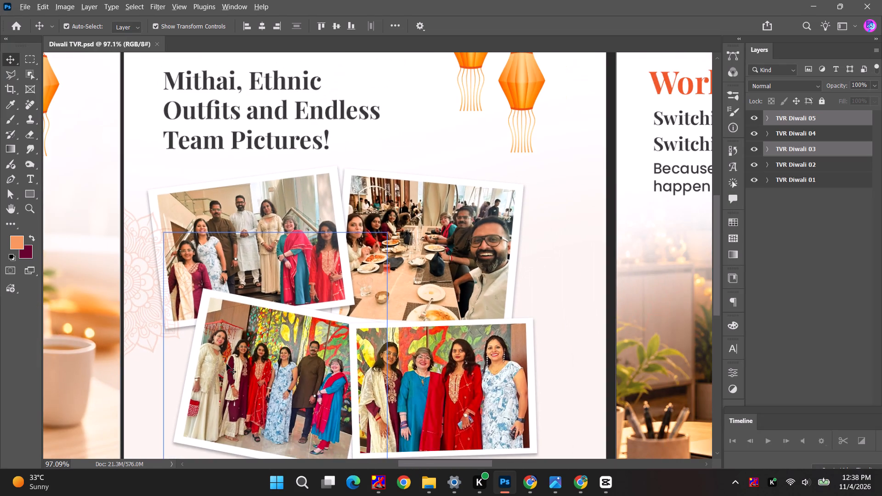
scroll(226, 364, "down", 3, "alt")
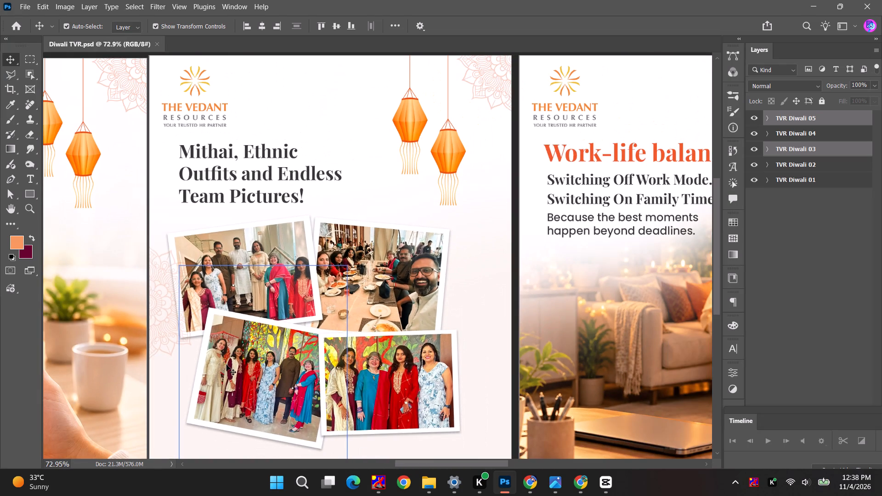
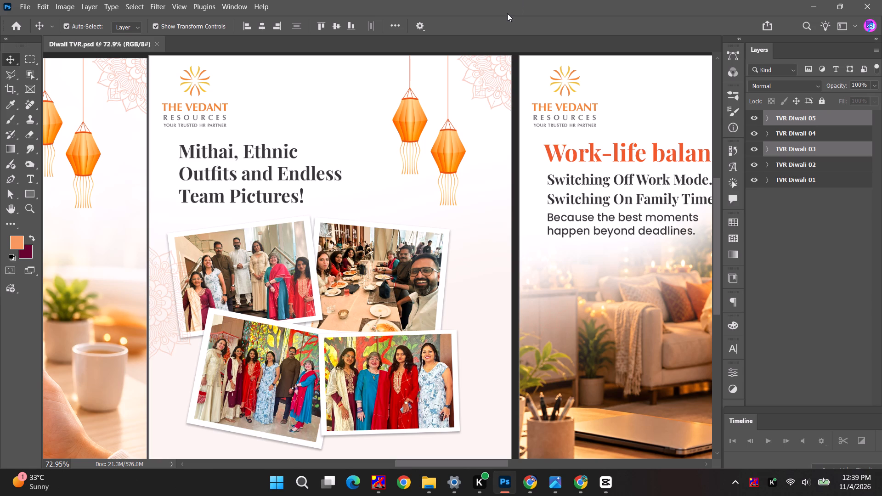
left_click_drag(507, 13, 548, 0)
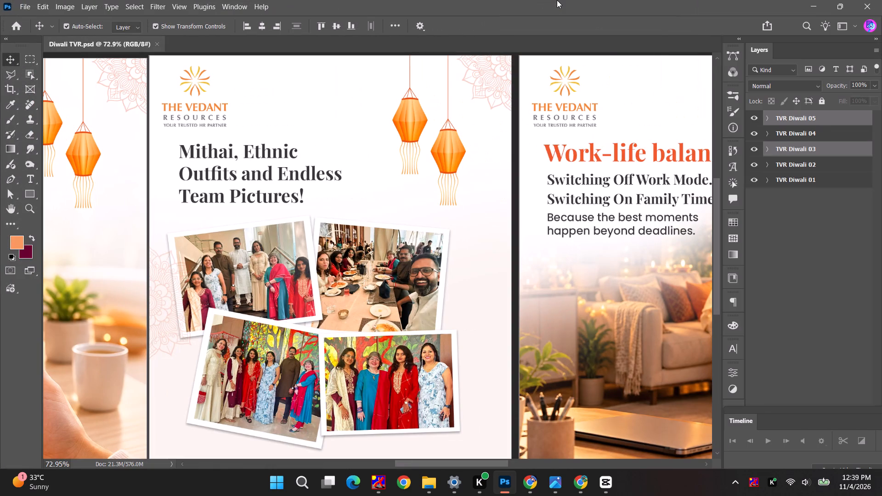
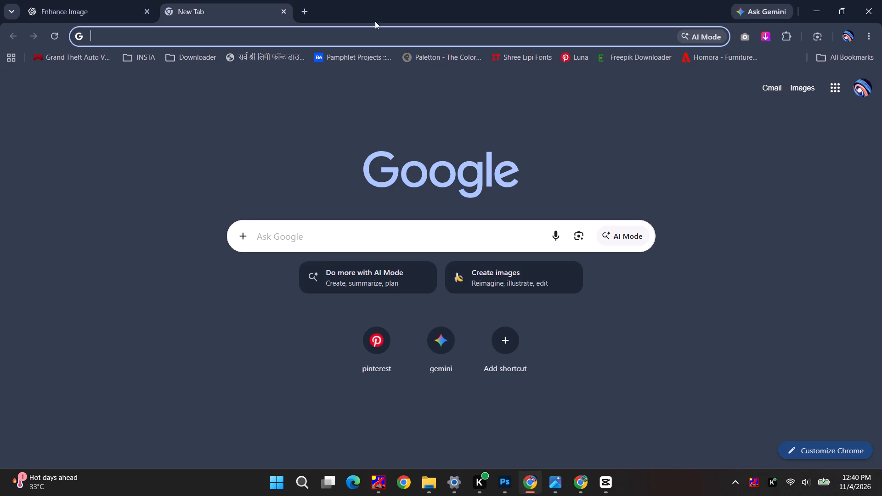
left_click(311, 13)
key("ctrl+v")
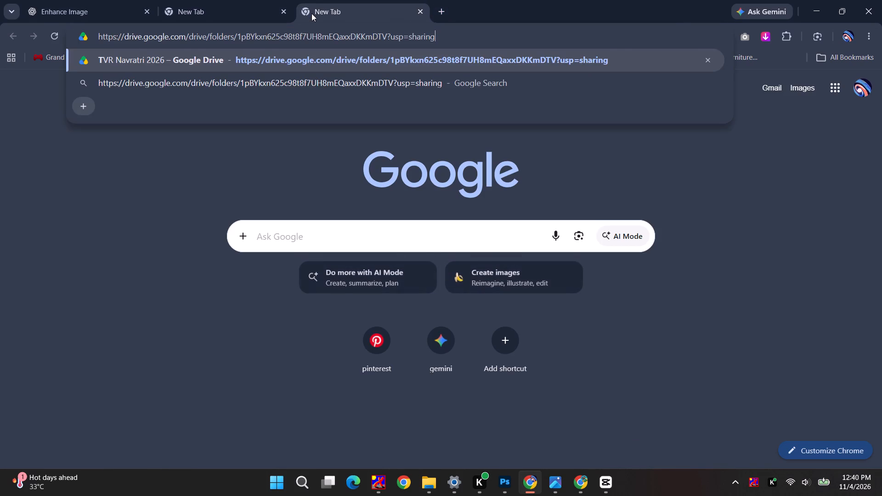
key("Return")
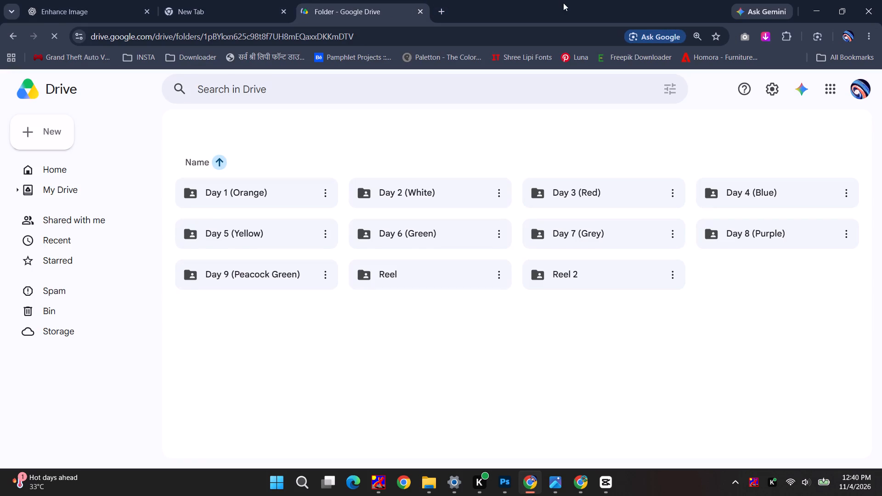
Look through the Day 1 (Orange), Day 2 (White) and Day 3 (Red) folders of TVR Navratri 2026 for team photos.
double_click(263, 231)
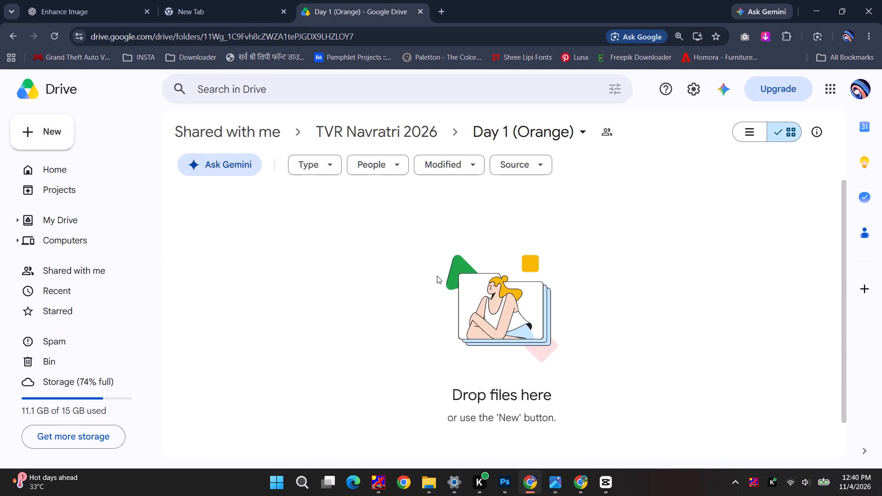
left_click(404, 130)
double_click(407, 240)
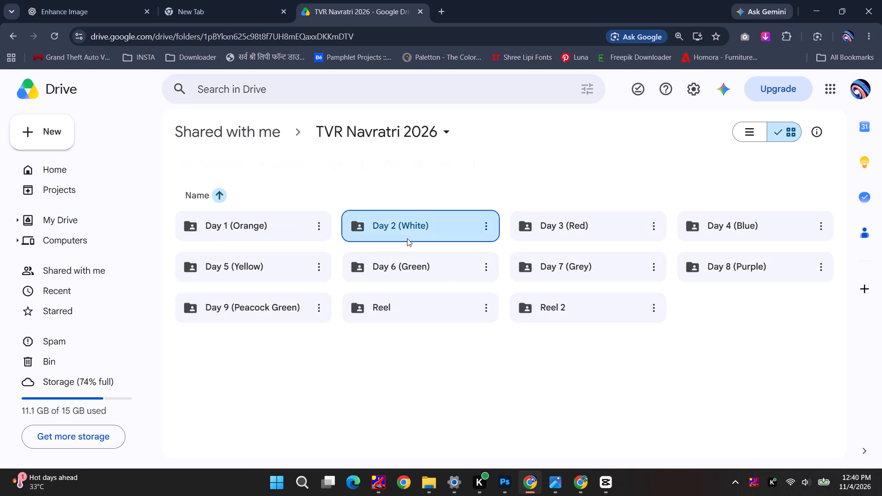
double_click(418, 225)
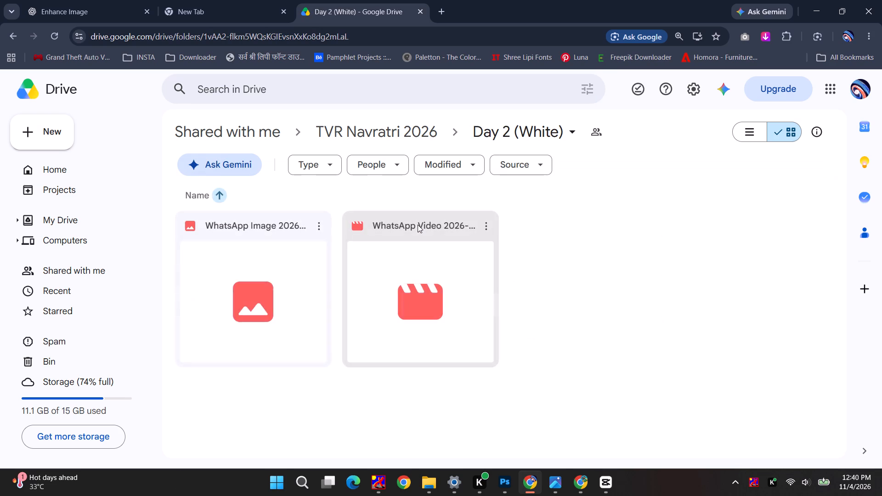
left_click(298, 303)
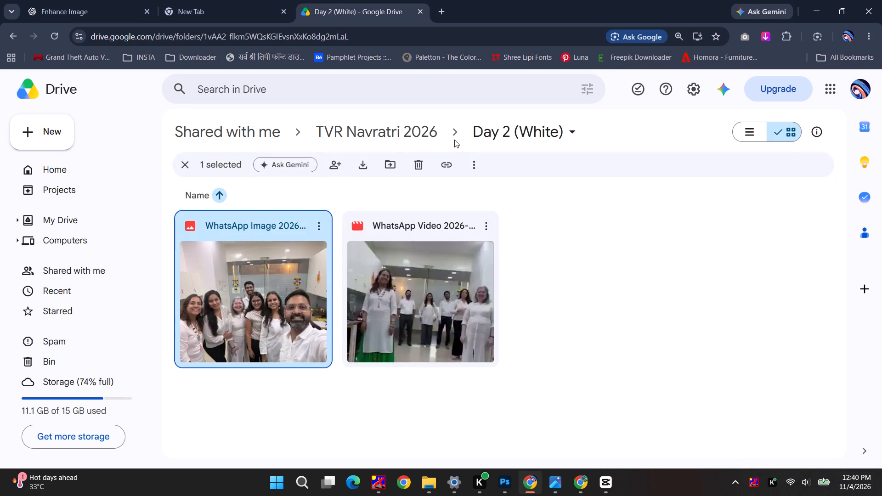
left_click(400, 136)
double_click(577, 226)
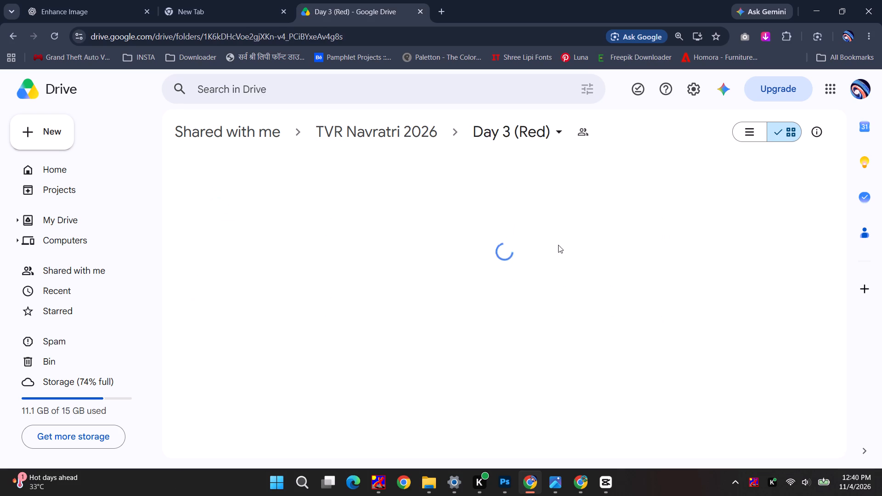
left_click(305, 327)
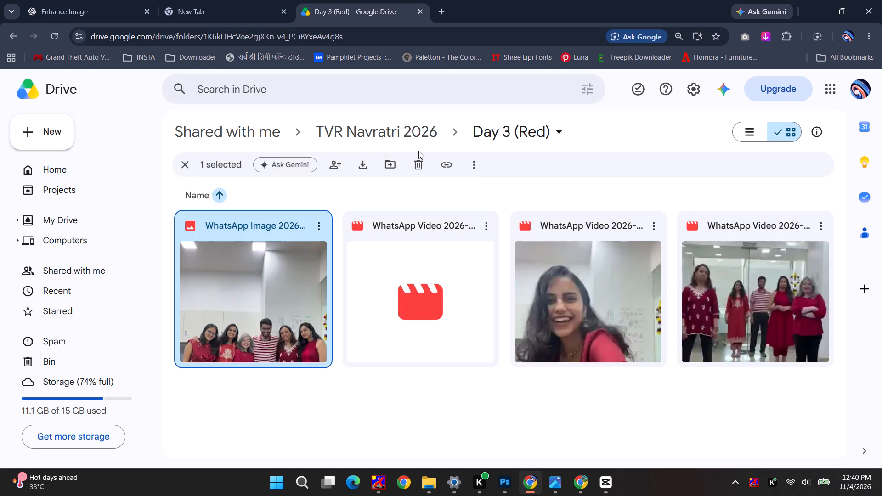
Open the Day 4 (Blue) folder, examine its WhatsApp group photo up close, and close the preview.
left_click(393, 133)
double_click(711, 219)
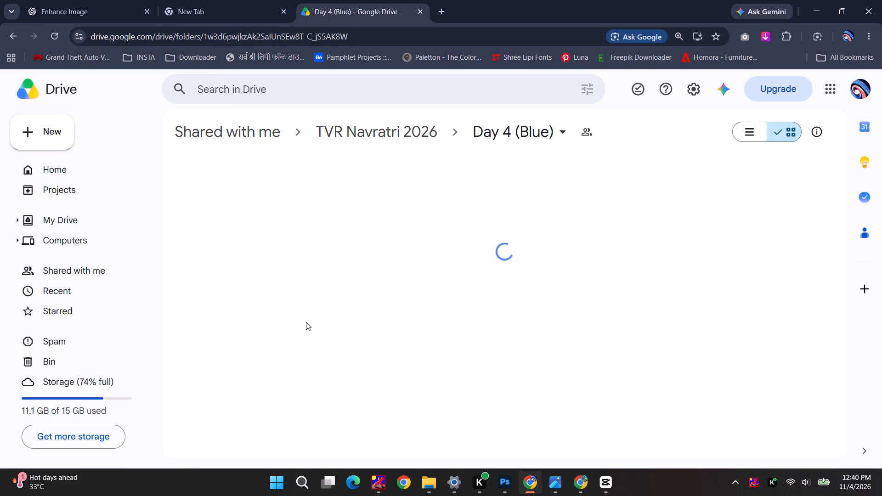
double_click(242, 318)
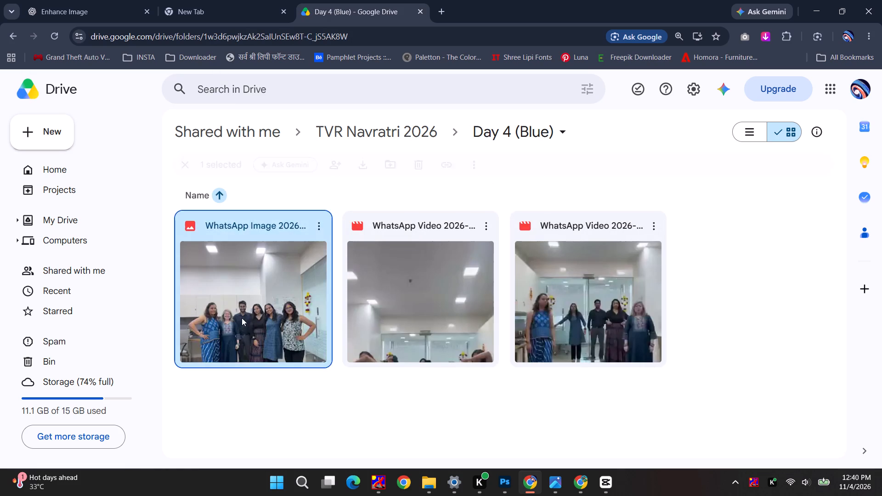
scroll(442, 329, "up", 7)
scroll(473, 361, "up", 8)
left_click_drag(475, 302, 487, 337)
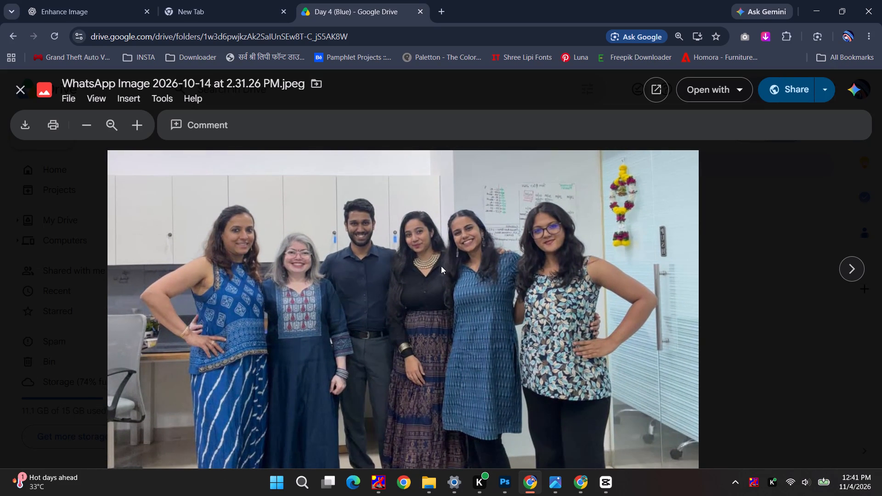
left_click(779, 183)
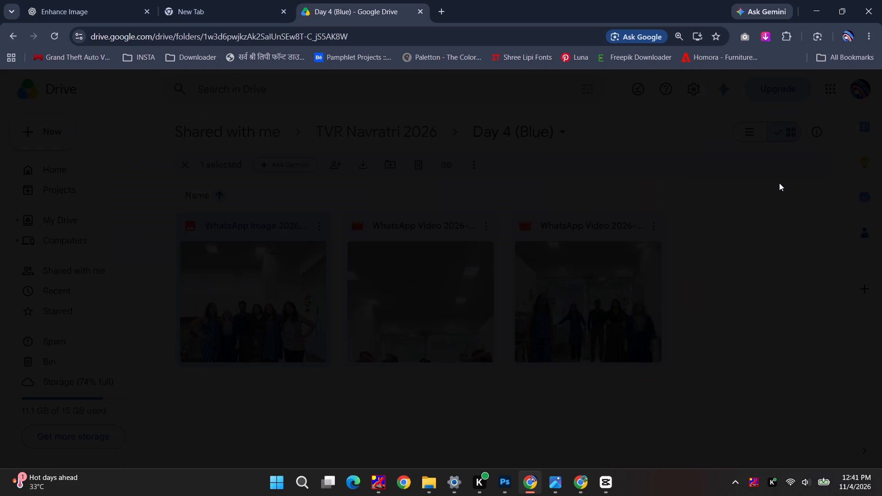
Check the Day 5 (Yellow), Day 6 (Green), Day 7 (Grey) and Day 8 (Purple) folders for photos, returning to TVR Navratri 2026.
left_click(425, 137)
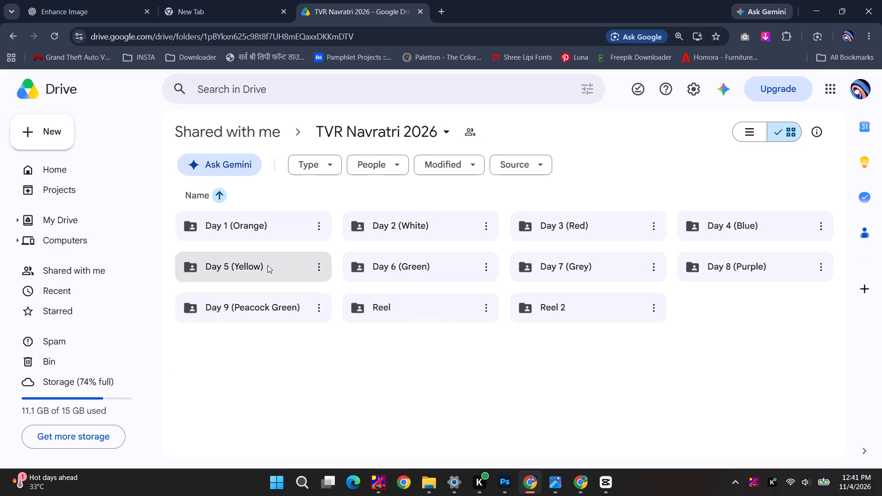
double_click(239, 267)
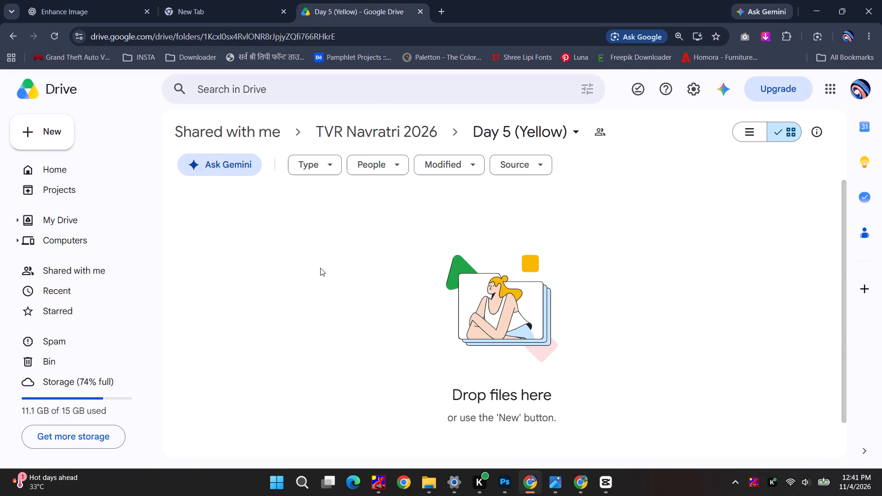
left_click(380, 128)
double_click(390, 272)
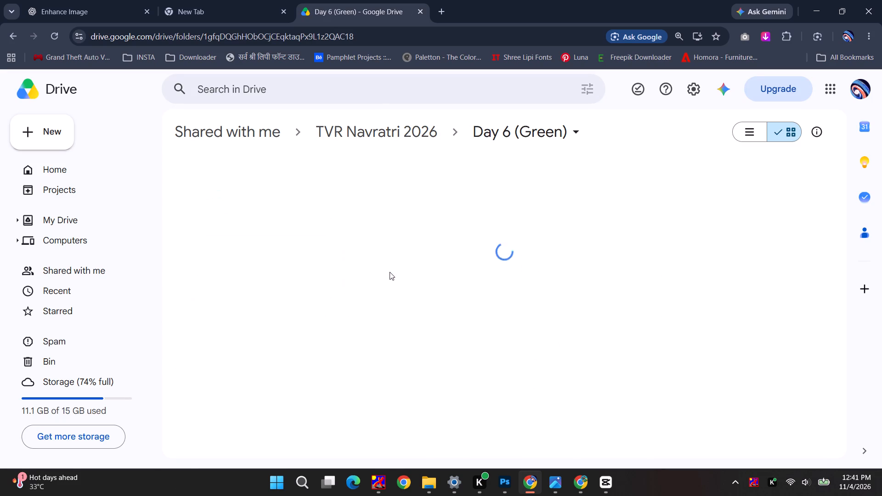
left_click(407, 142)
double_click(571, 274)
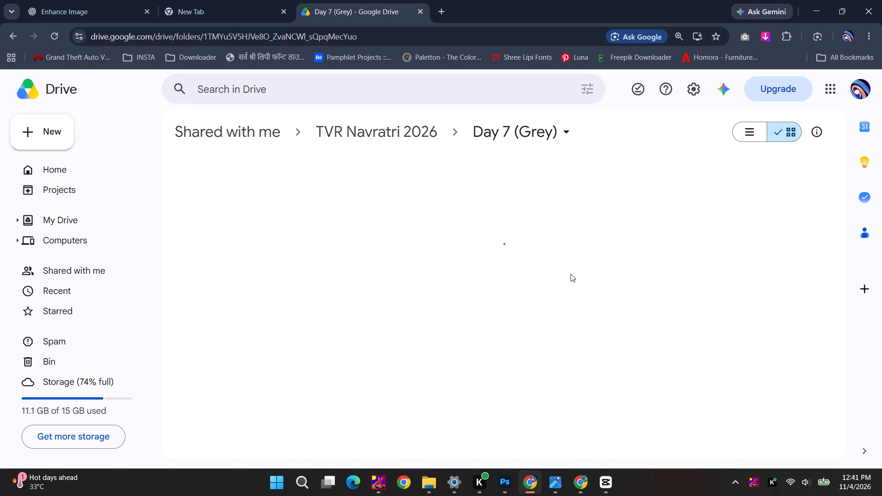
left_click(409, 135)
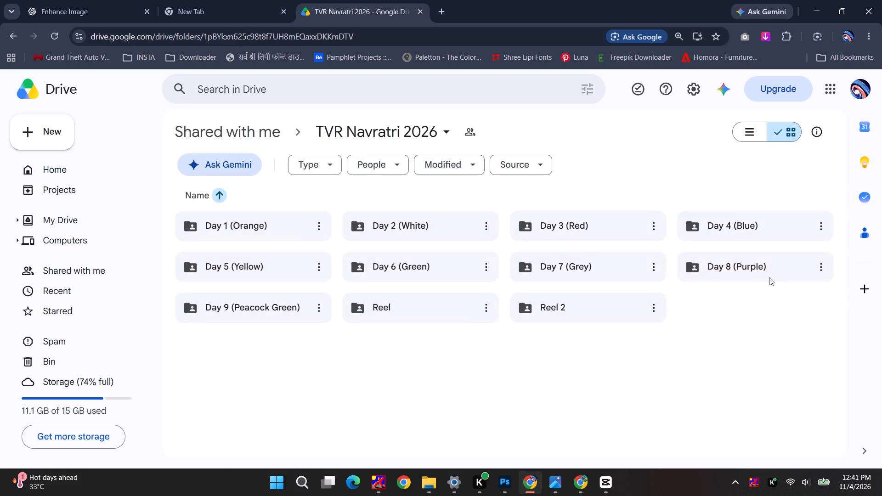
double_click(767, 271)
left_click(420, 139)
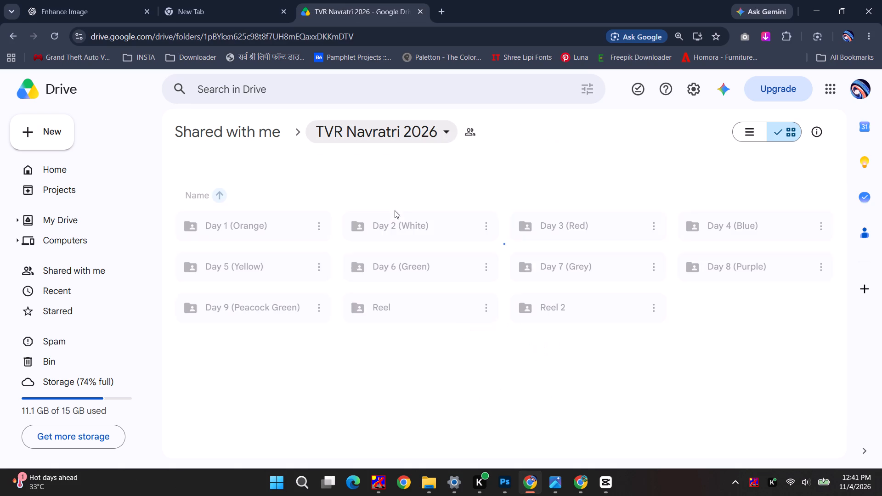
Check the Day 9 (Peacock Green), Reel, Reel 2, Day 1 (Orange) and Day 2 (White) folders in TVR Navratri 2026 for media.
left_click(243, 327)
double_click(244, 313)
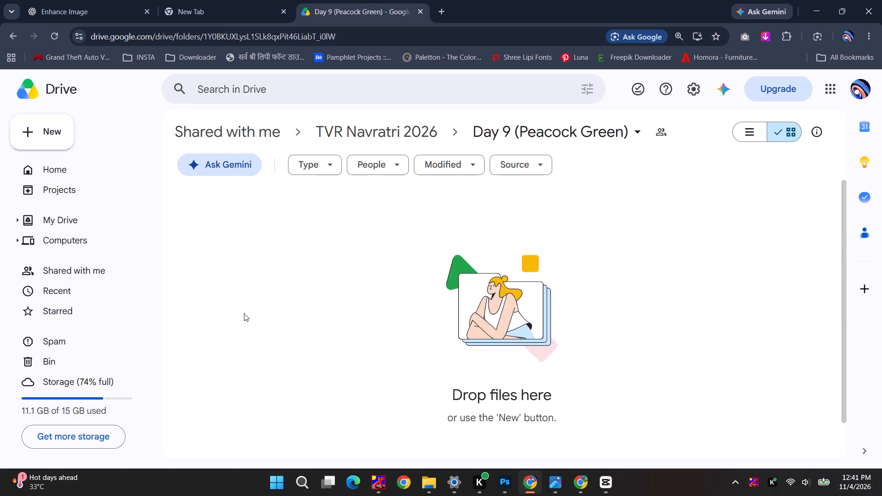
left_click(358, 131)
double_click(400, 306)
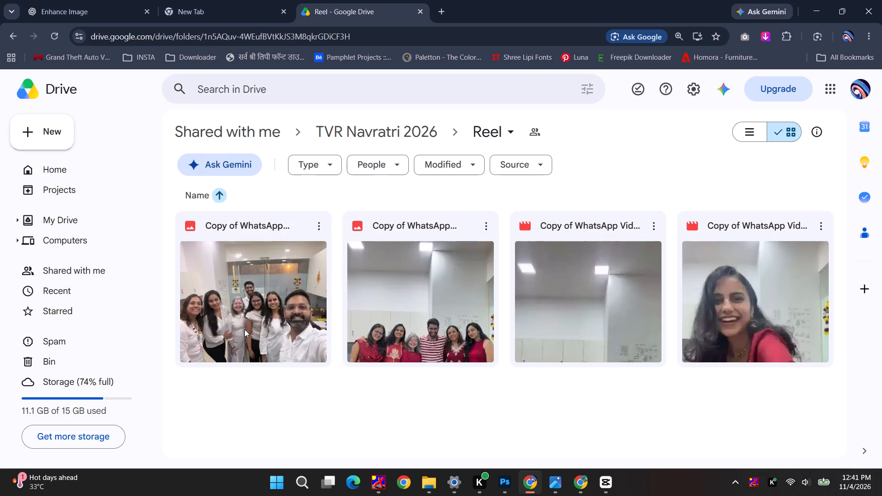
left_click(410, 128)
double_click(570, 310)
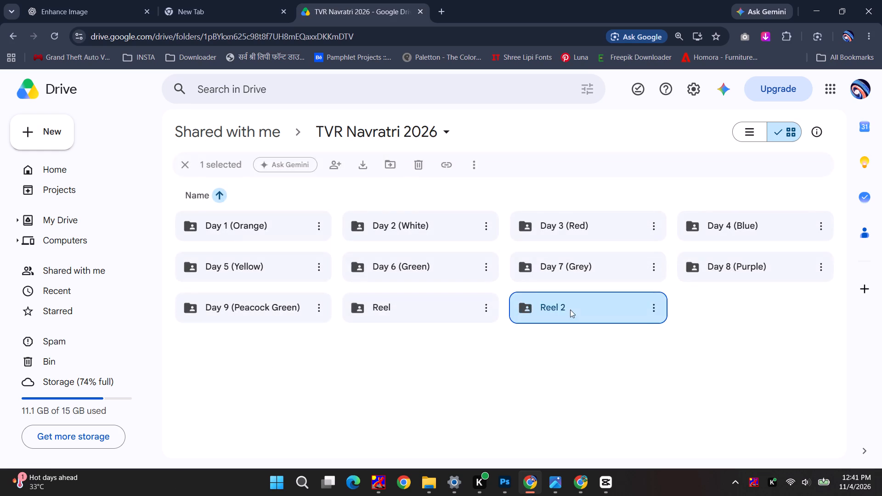
left_click(384, 138)
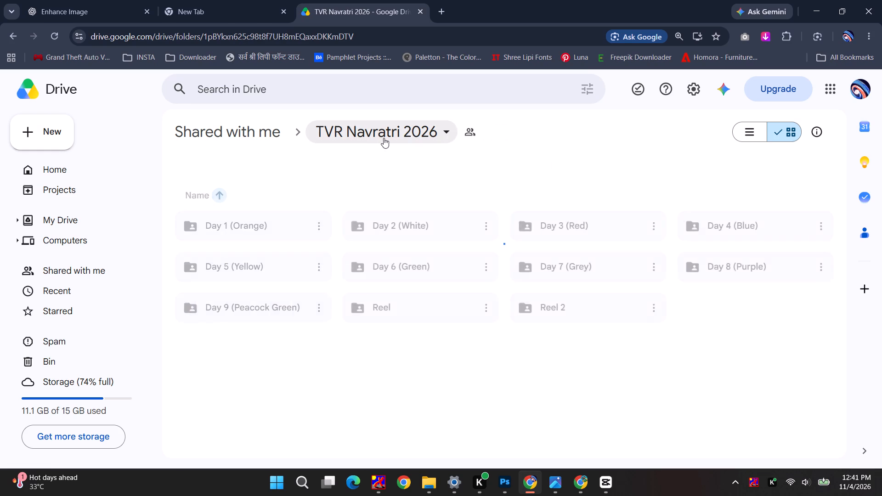
double_click(251, 228)
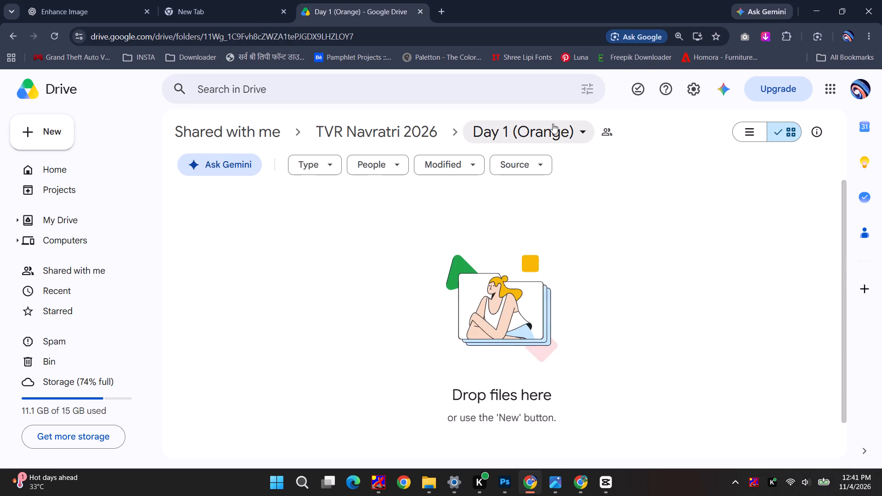
left_click(404, 131)
double_click(394, 230)
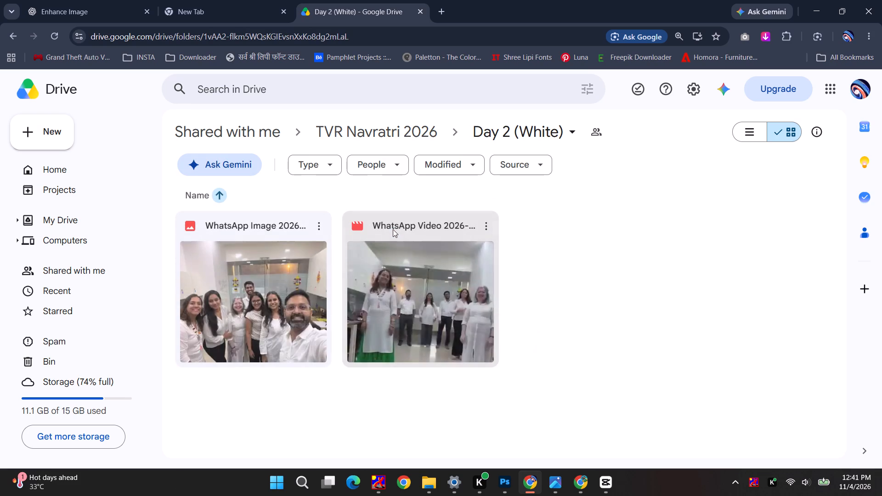
left_click(403, 126)
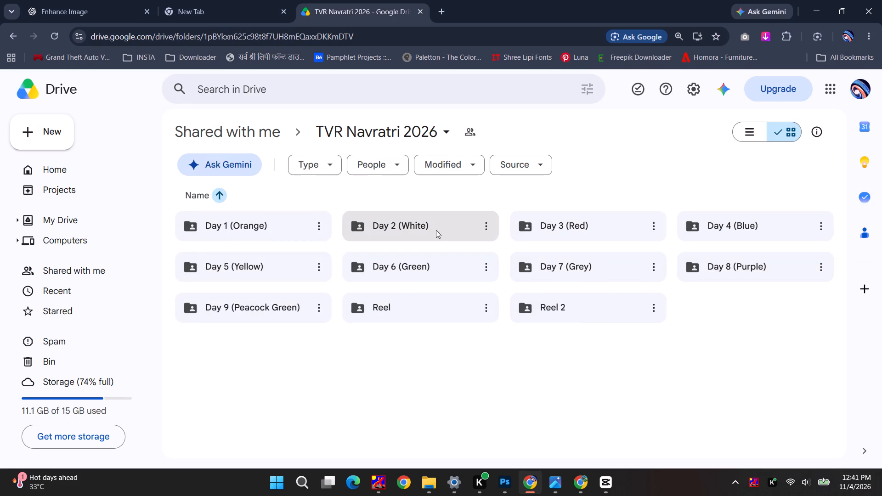
Check the Day 5 (Yellow), Day 7 (Grey), Day 8 (Purple), Day 6 (Green) and Day 9 (Peacock Green) folders for media.
left_click(249, 272)
left_click(241, 272)
double_click(241, 272)
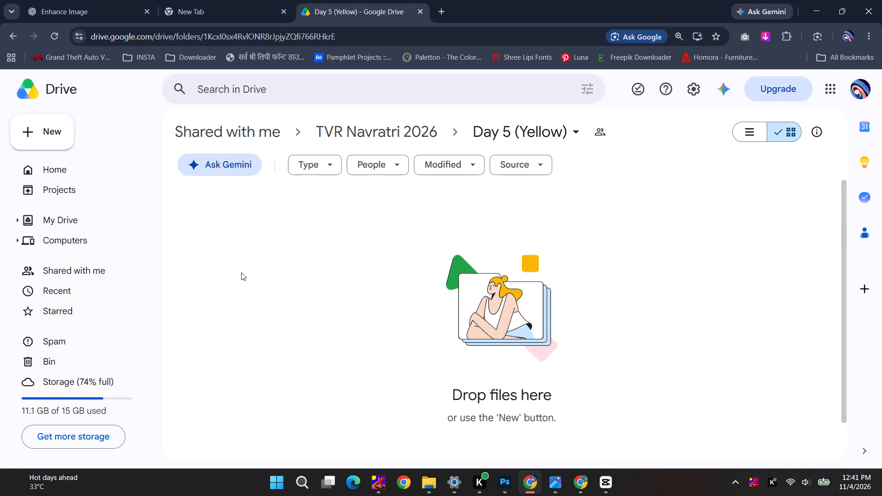
left_click(363, 140)
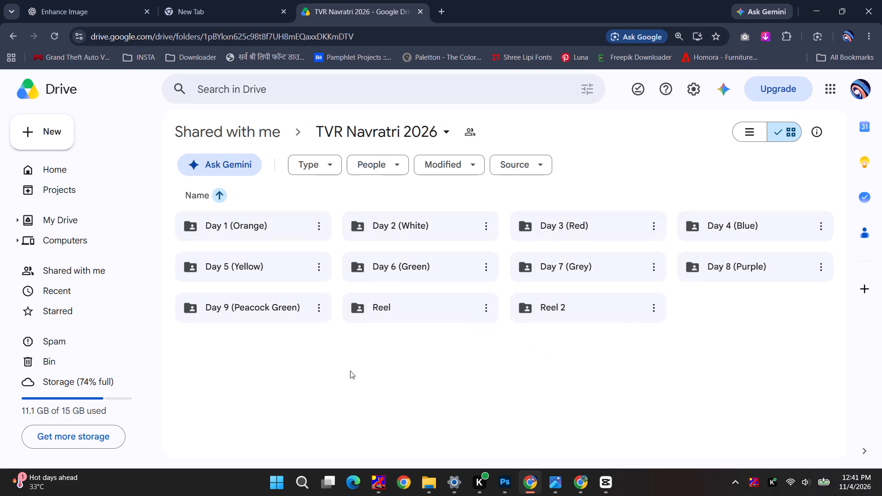
double_click(591, 267)
left_click(410, 145)
left_click(408, 137)
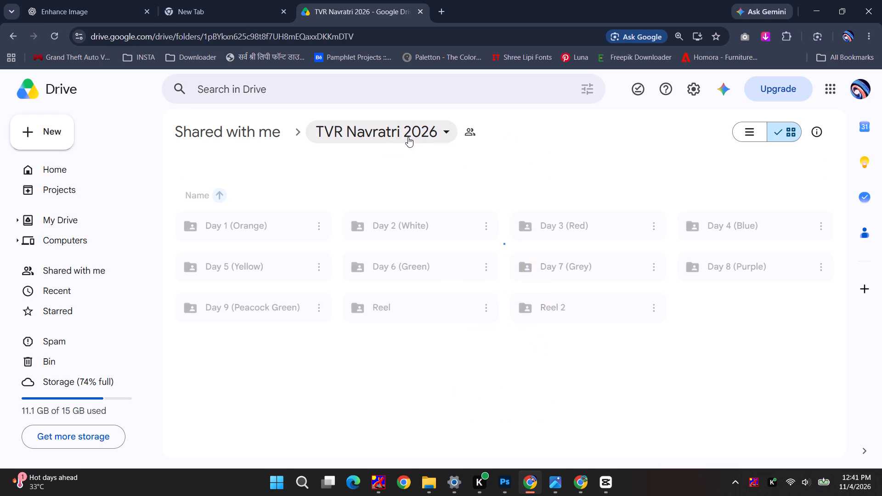
double_click(721, 275)
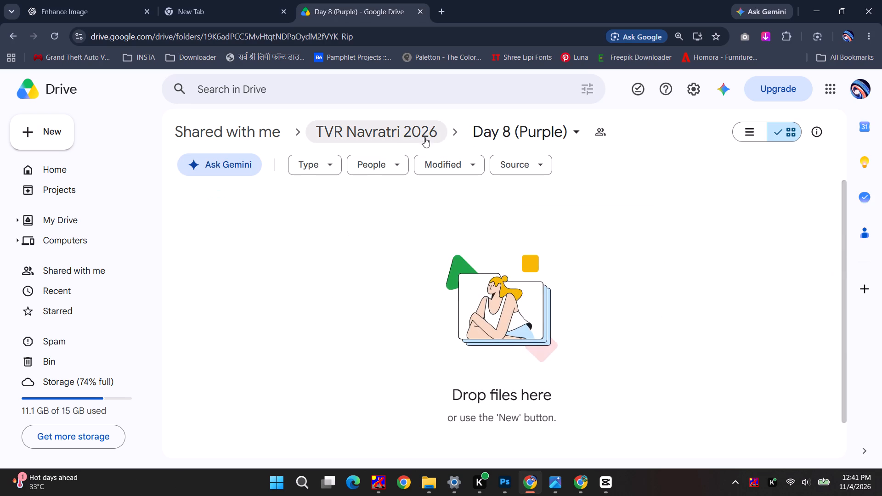
left_click(406, 131)
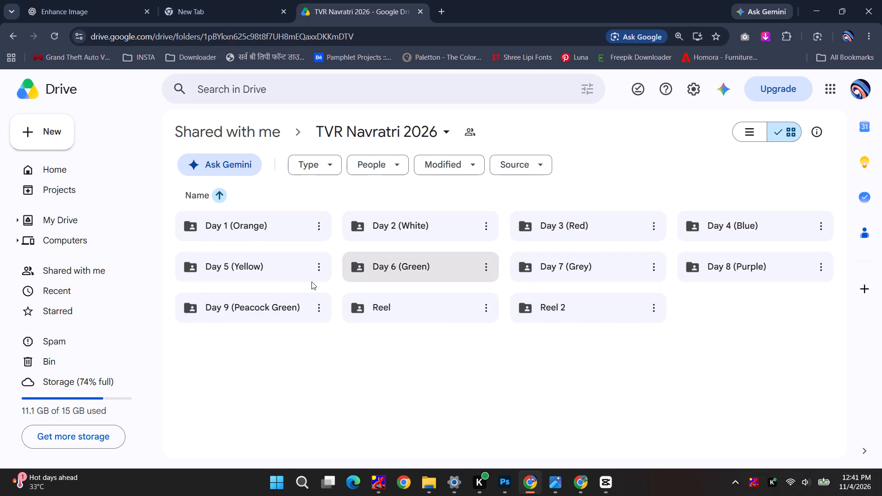
double_click(426, 280)
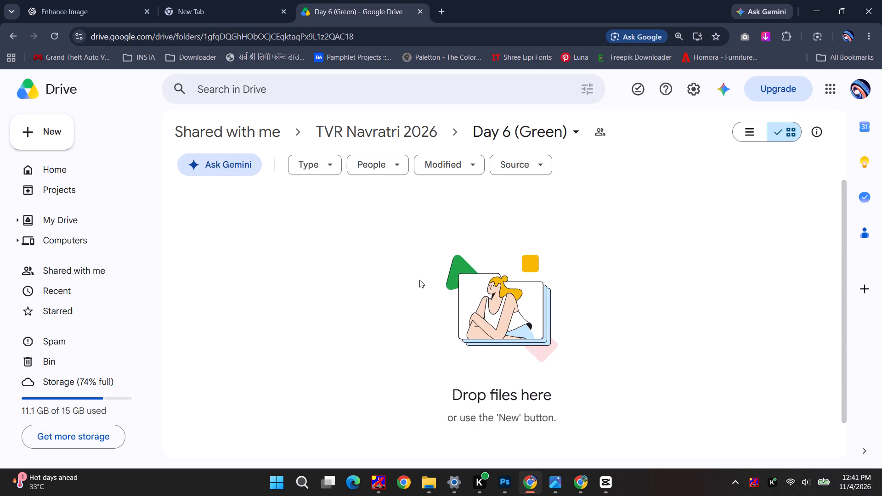
left_click(371, 132)
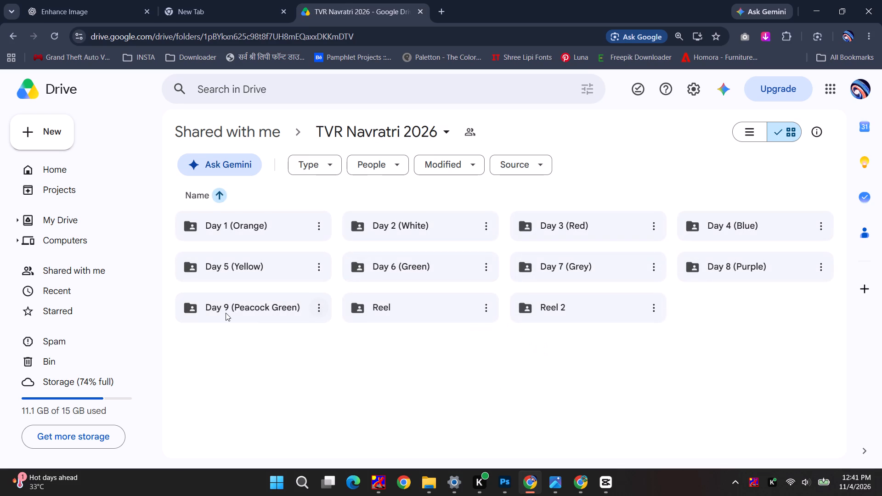
double_click(226, 313)
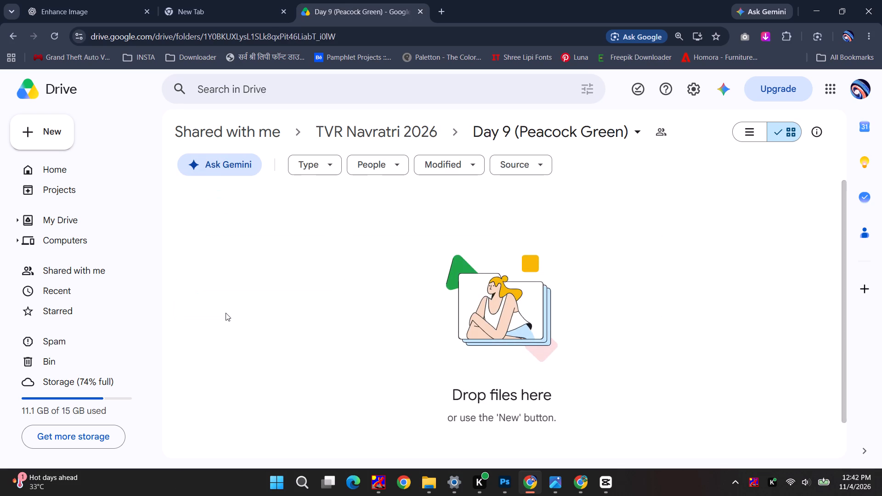
left_click(396, 133)
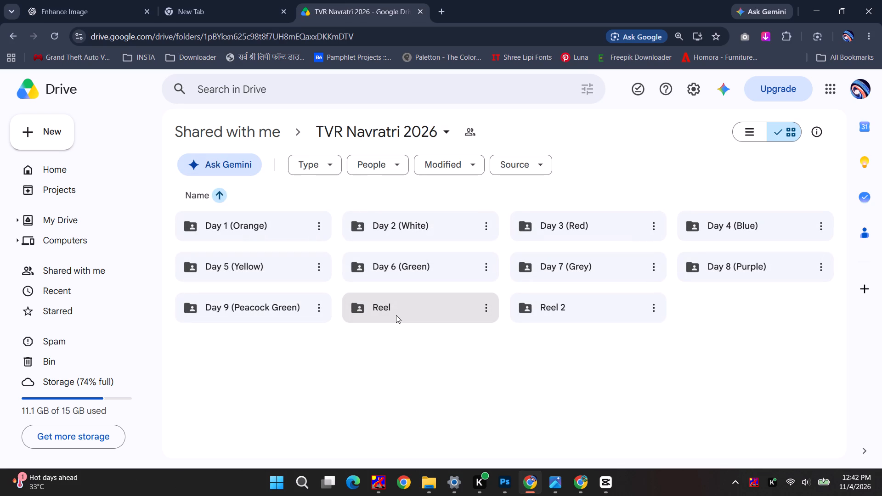
left_click(260, 225)
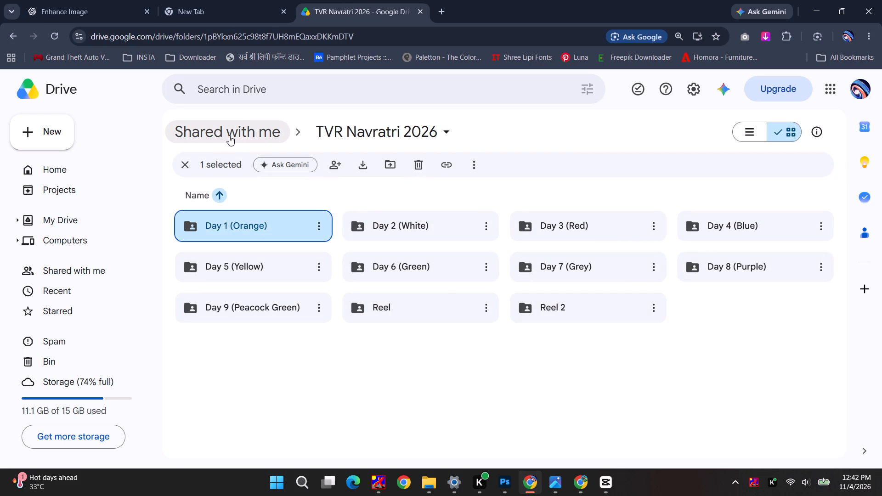
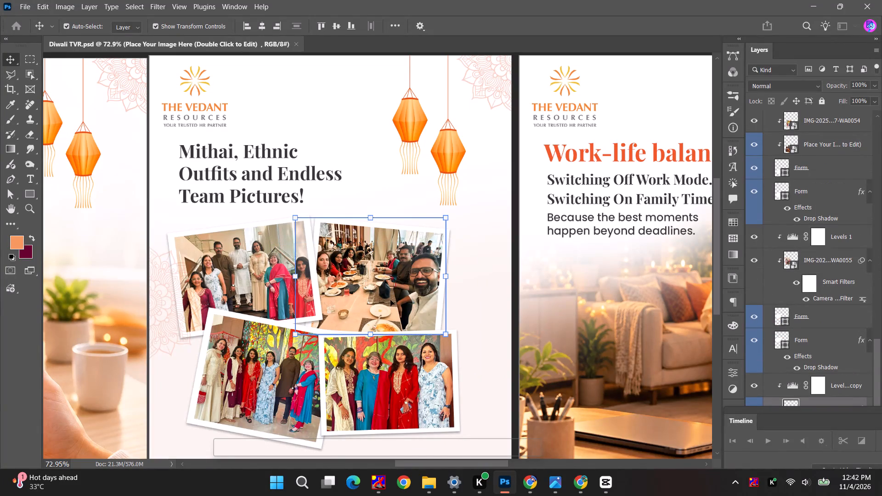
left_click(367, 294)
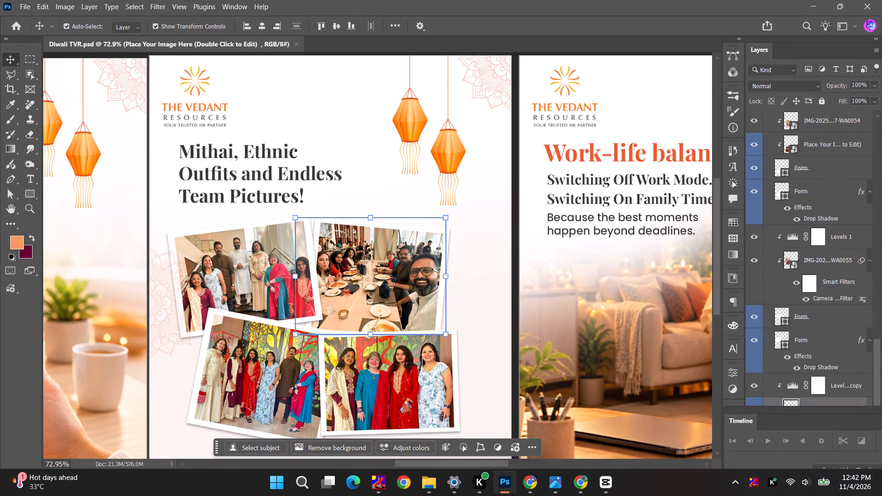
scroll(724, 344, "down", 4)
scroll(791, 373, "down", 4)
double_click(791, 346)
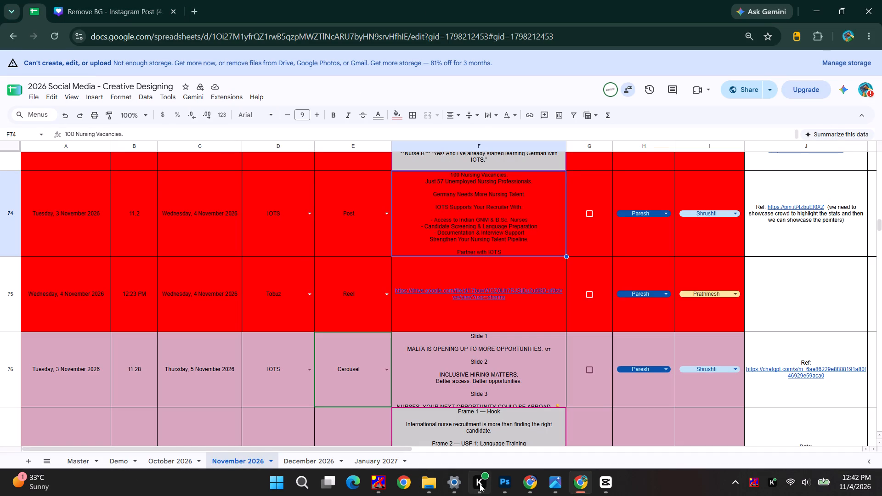
left_click(534, 485)
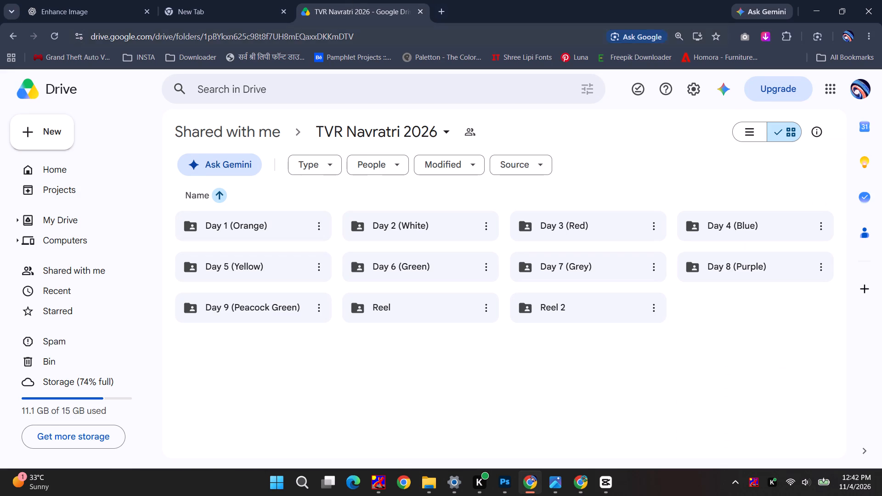
Open the copied Drive link to the shared TVR | Navratri folder in the browser.
left_click(415, 31)
key("ctrl+v")
key("Return")
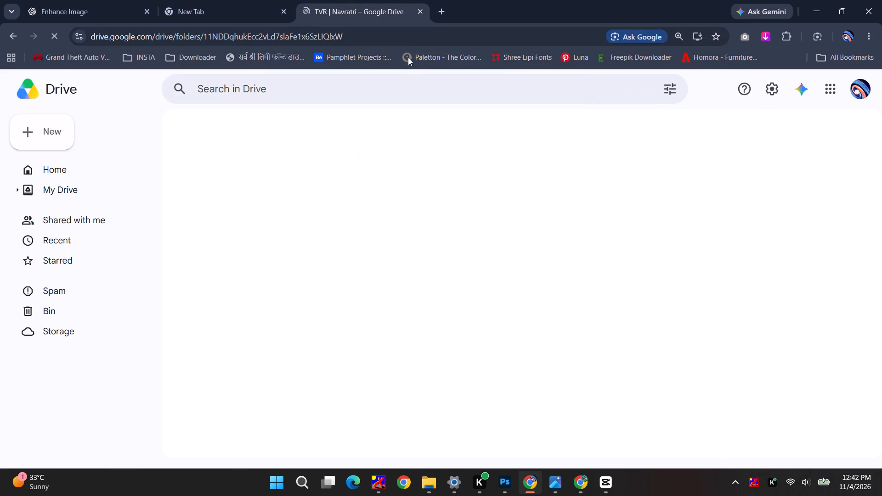
Download the group selfie IMG_2563.JPG from the Blue day 3 folder and close its preview.
double_click(236, 228)
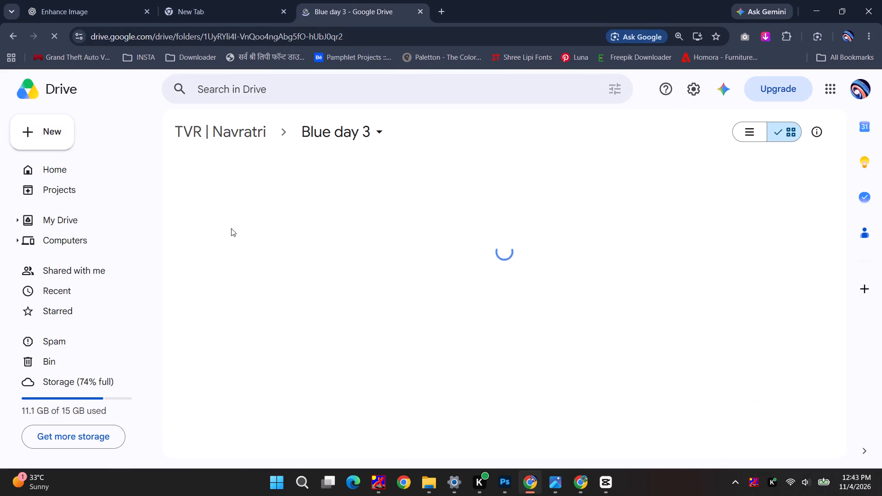
scroll(334, 283, "down", 3)
scroll(340, 275, "up", 3)
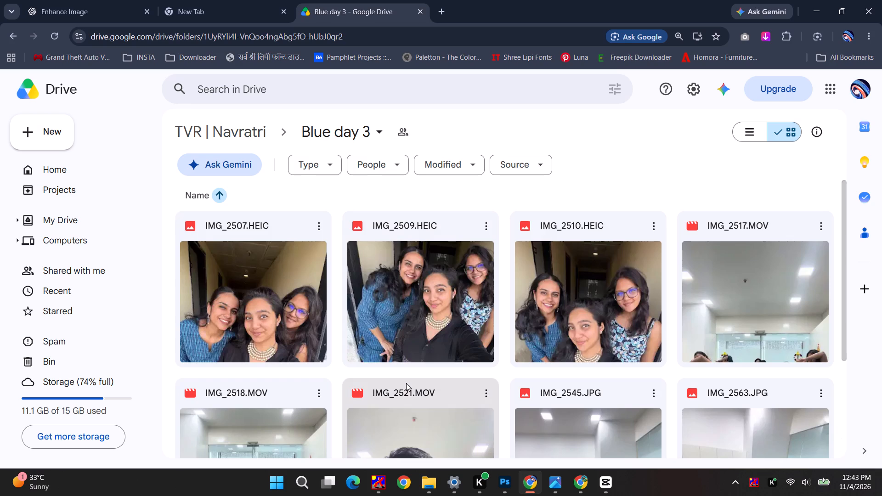
scroll(406, 383, "down", 3)
double_click(771, 338)
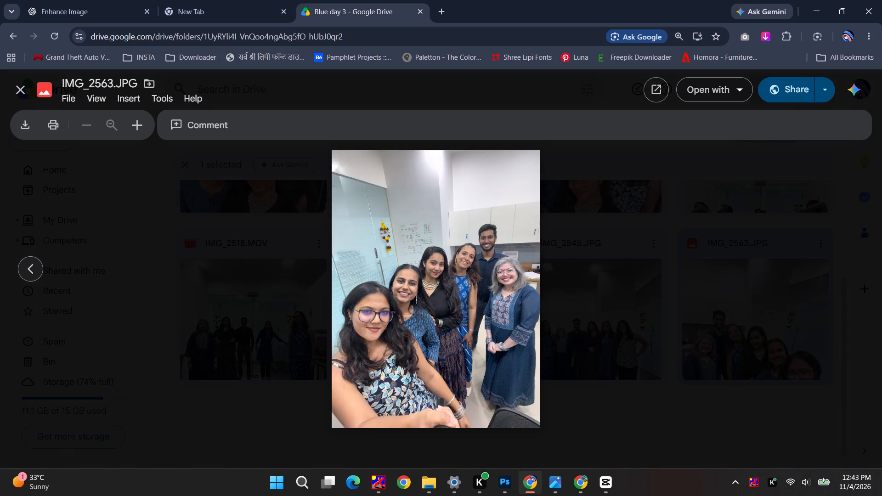
key("Left")
key("Right")
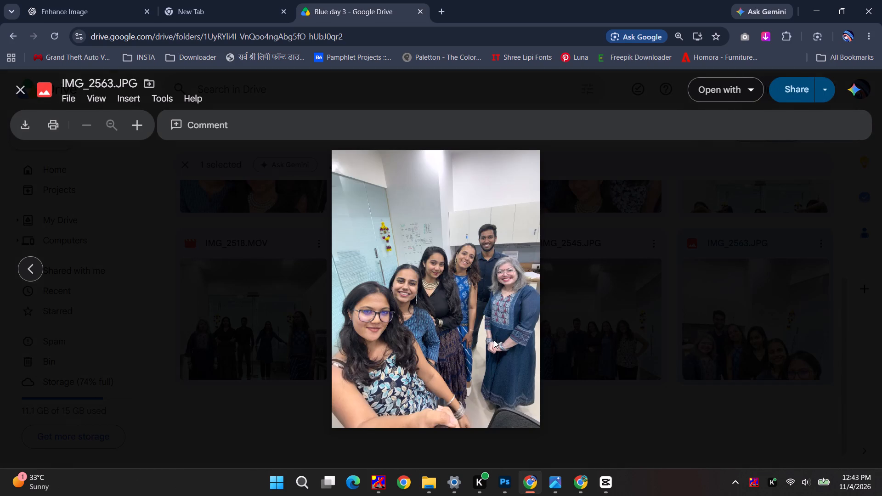
left_click(24, 126)
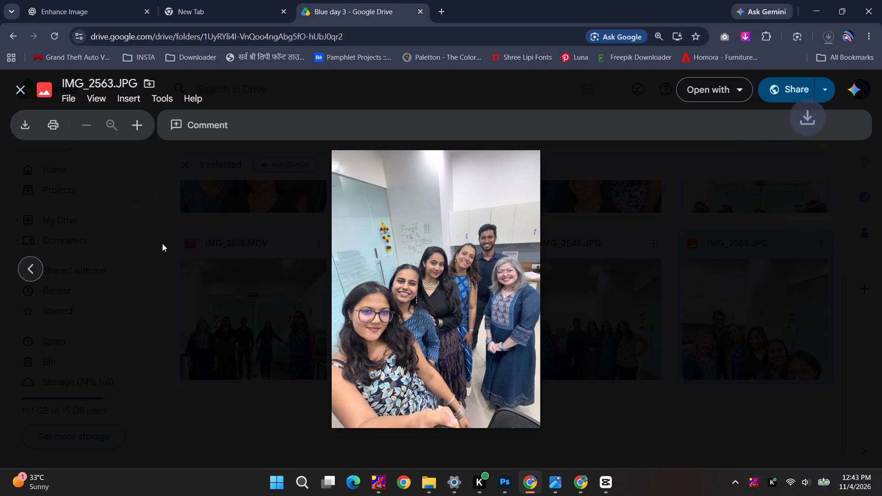
left_click(200, 10)
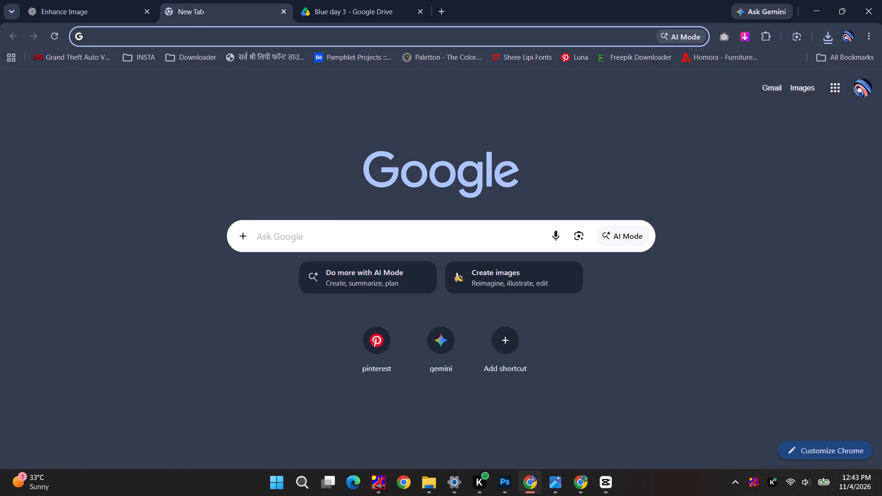
left_click(342, 0)
left_click(142, 228)
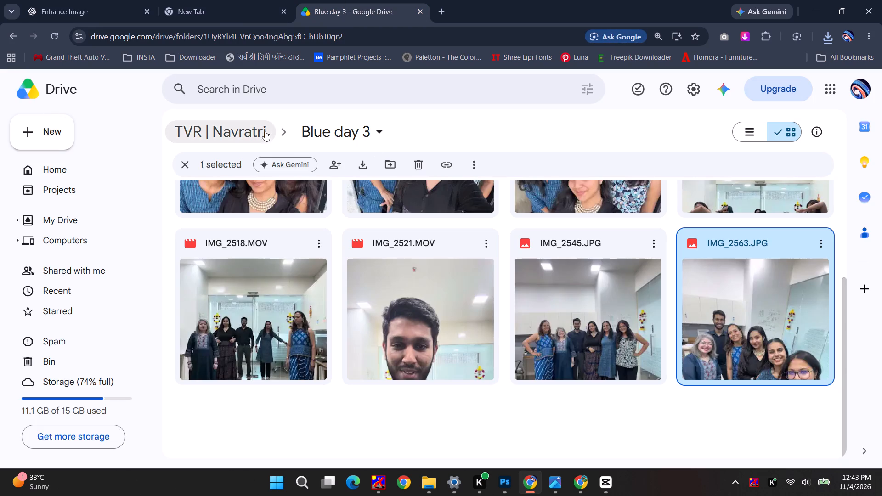
Download the outdoor group selfie IMG_2995.HEIC from the Dussehra day folder of TVR | Navratri.
left_click(254, 129)
double_click(425, 232)
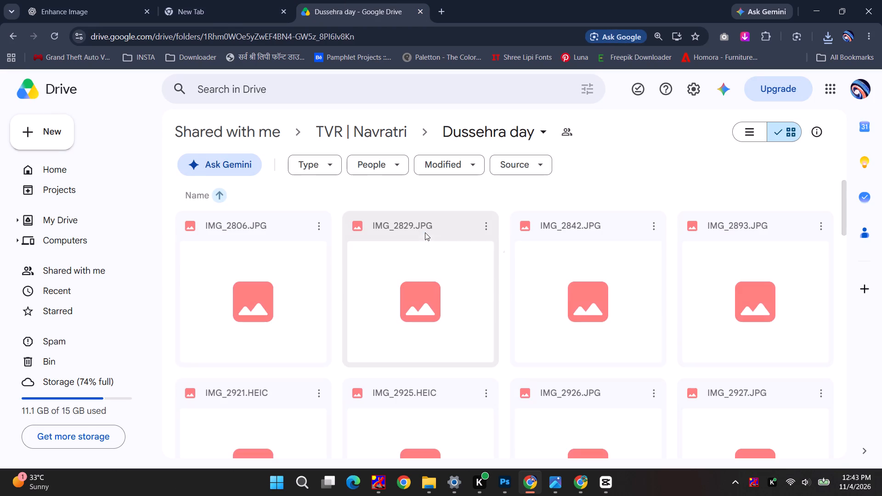
scroll(451, 321, "down", 7)
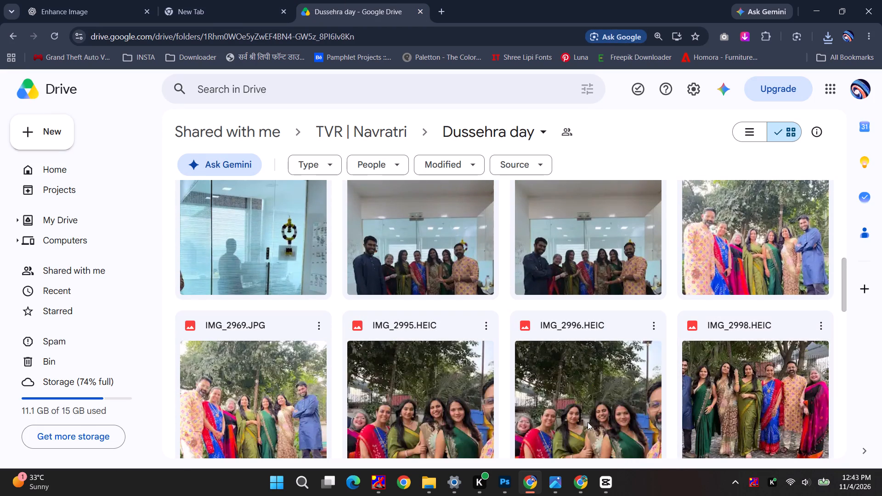
double_click(441, 422)
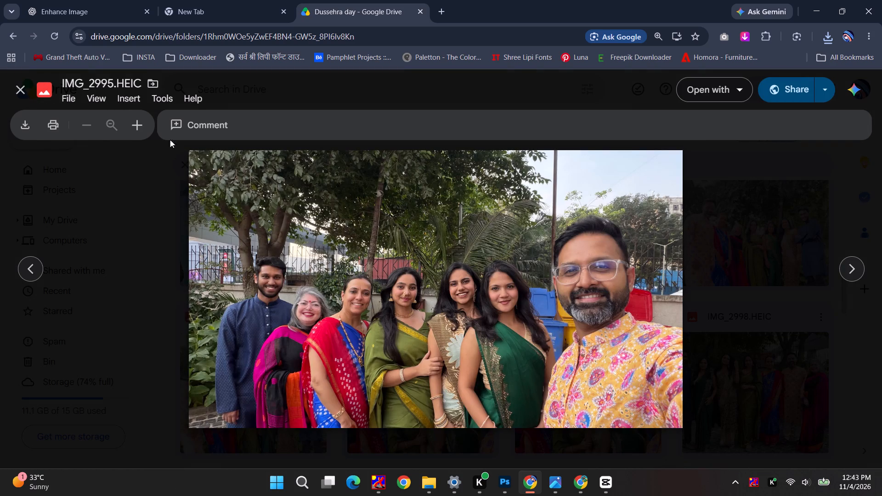
left_click(31, 123)
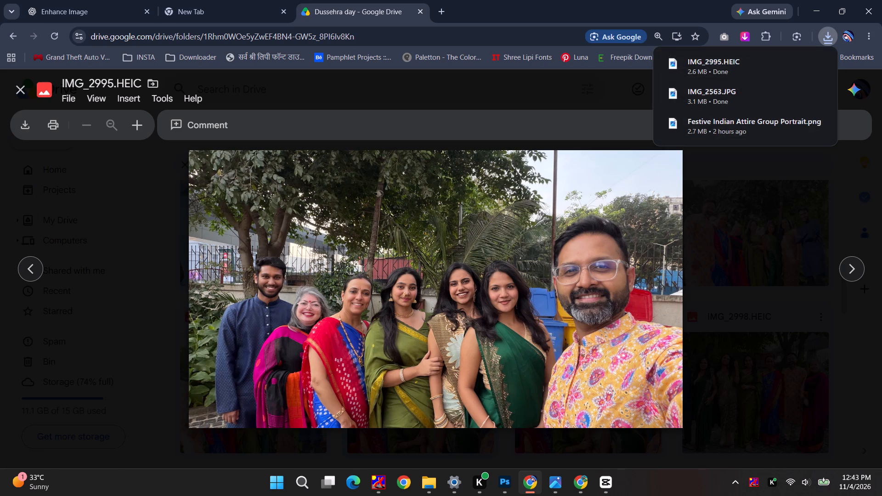
Look through the outdoor group photos in Dussehra day from IMG_2996.HEIC to IMG_3002.HEIC.
left_click(854, 261)
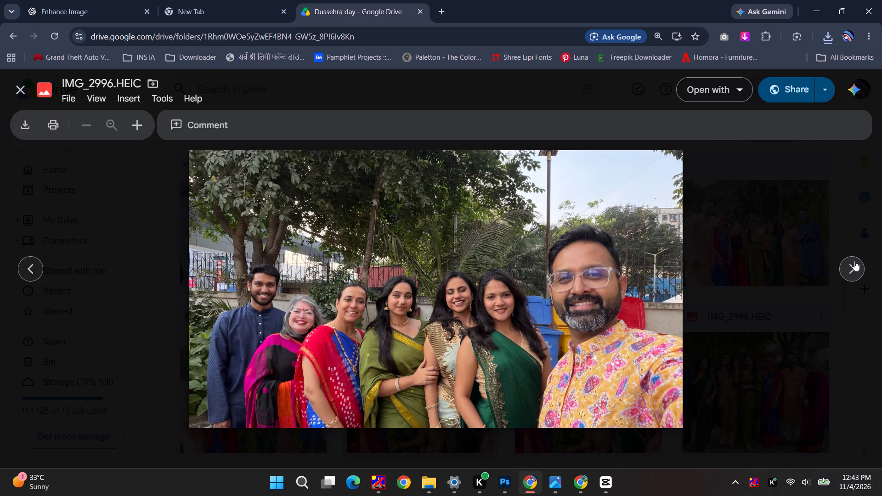
left_click(854, 261)
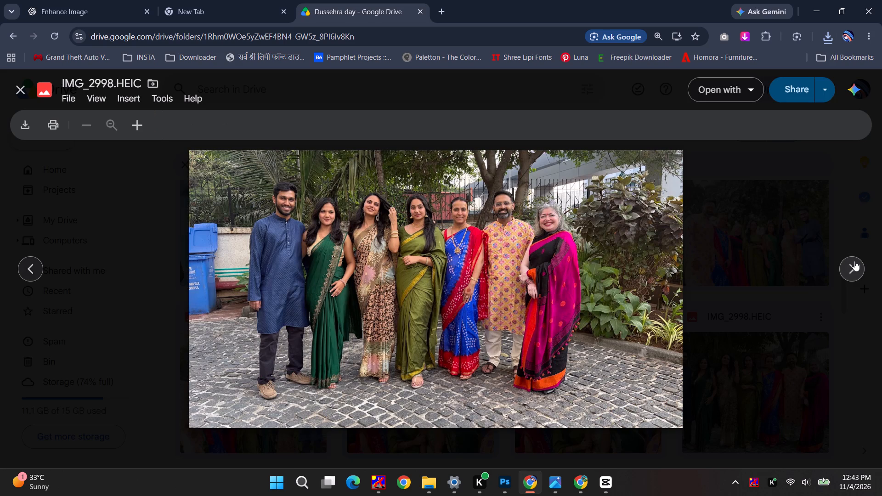
left_click(852, 279)
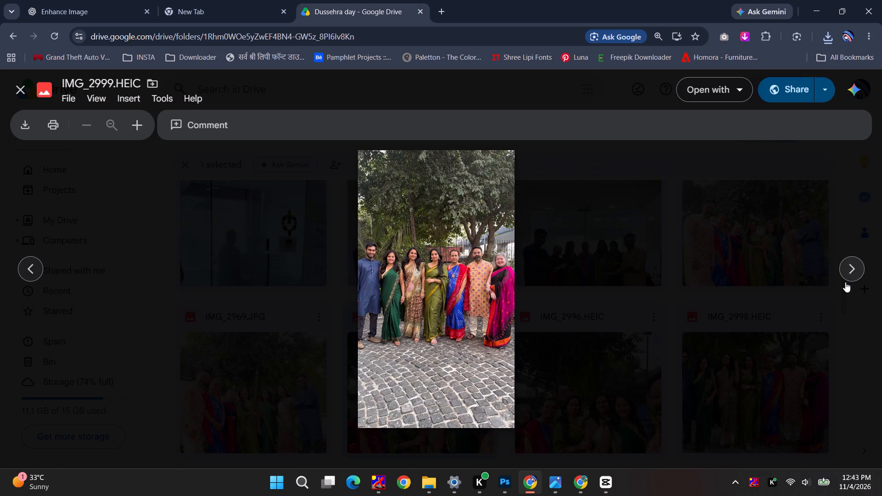
left_click(846, 277)
left_click(846, 277)
left_click(846, 277)
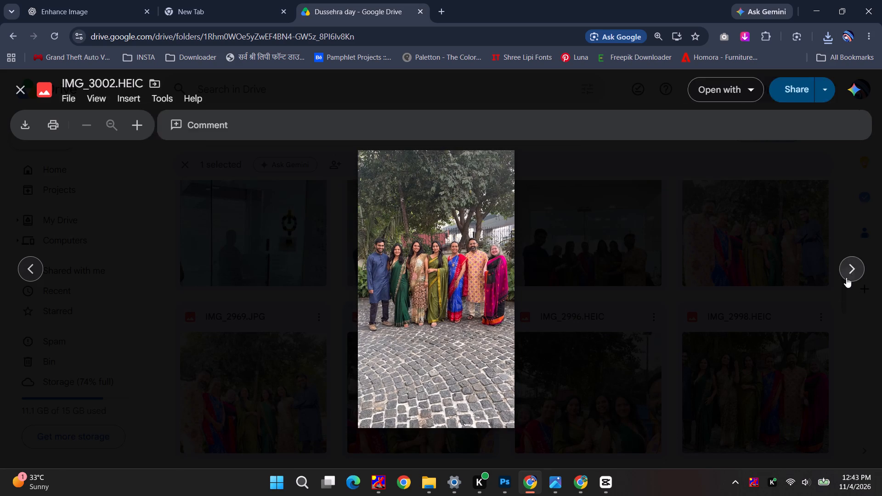
left_click(666, 366)
double_click(775, 238)
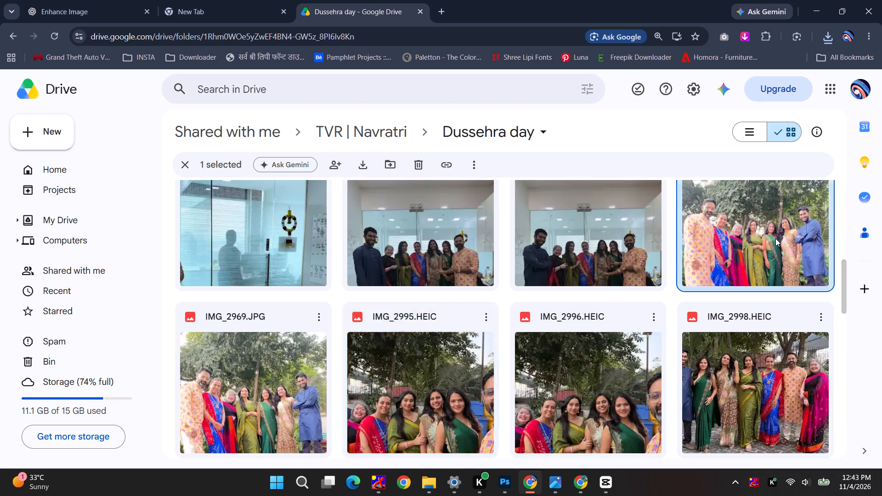
left_click(620, 271)
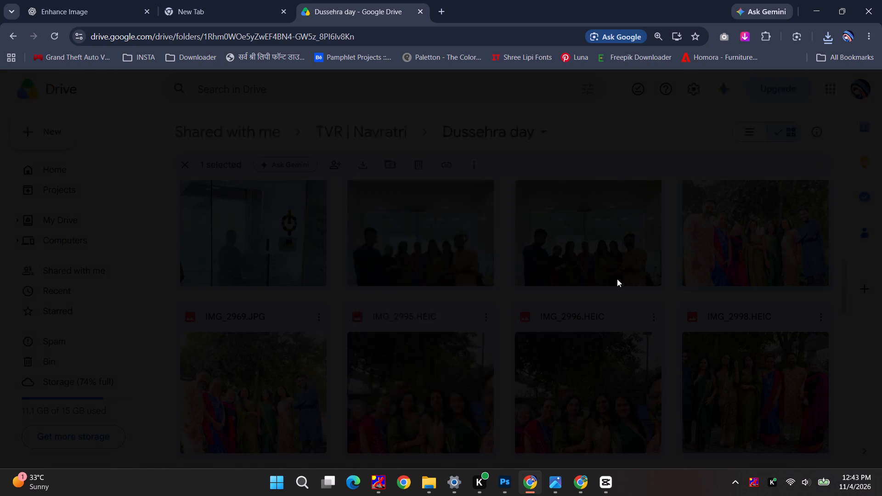
Compare the saree group photos taken outside the glass facade in Dussehra day and download IMG_3022.HEIC.
scroll(599, 337, "down", 2)
scroll(464, 341, "down", 8)
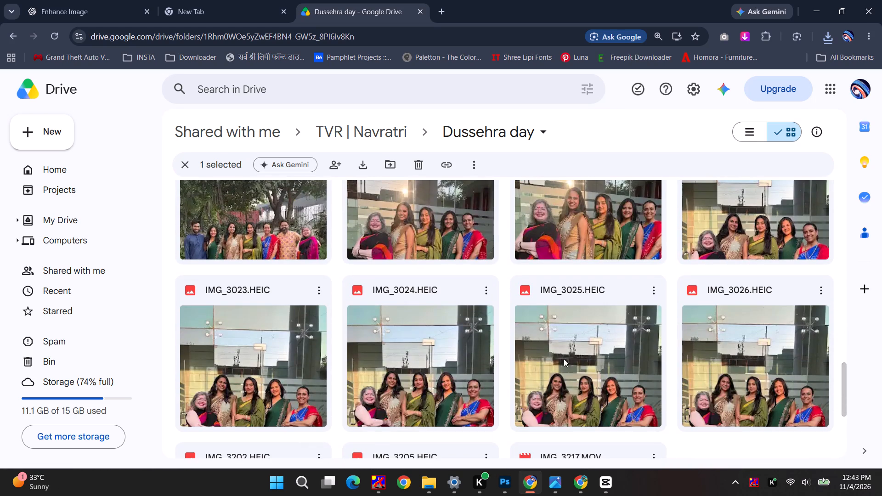
double_click(594, 390)
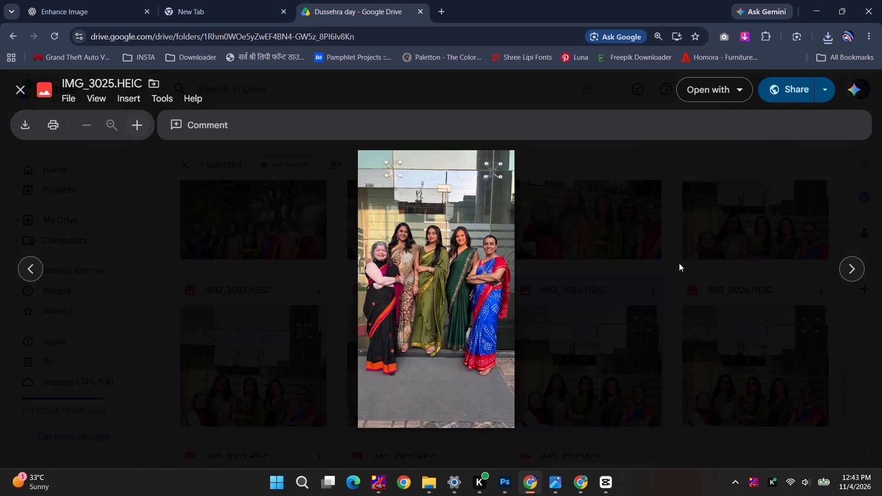
left_click(851, 271)
left_click(851, 271)
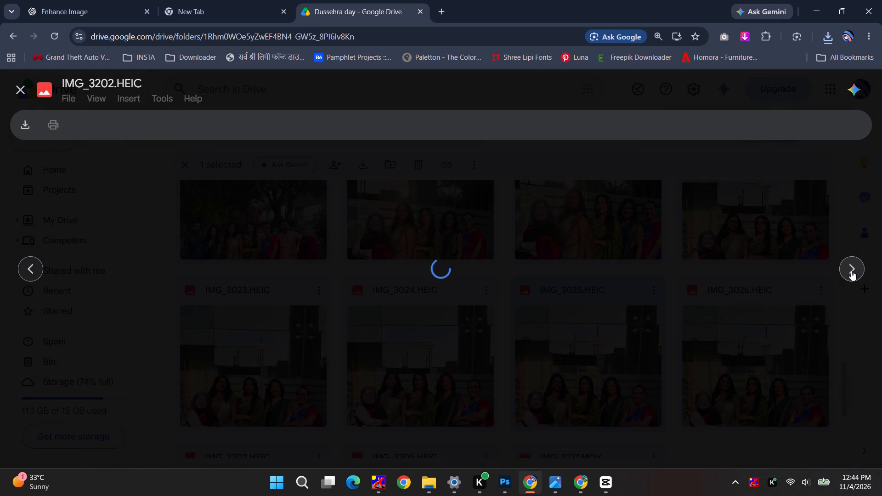
double_click(32, 268)
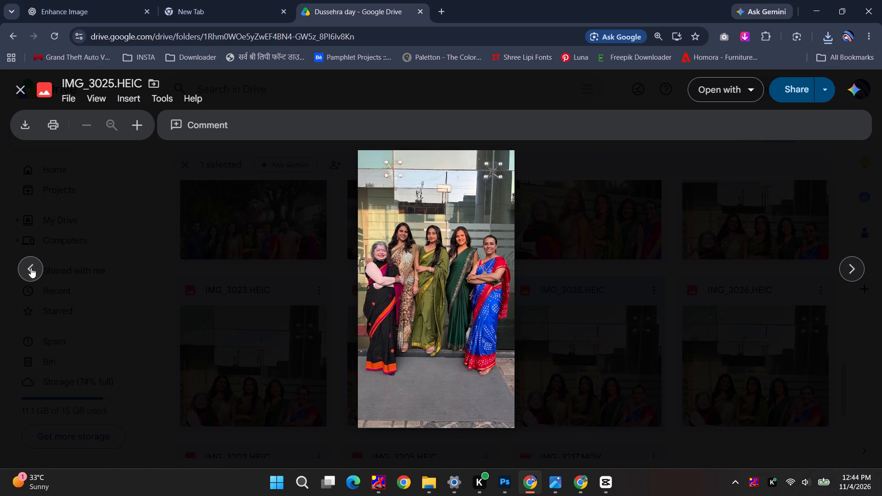
left_click(31, 268)
left_click(31, 268)
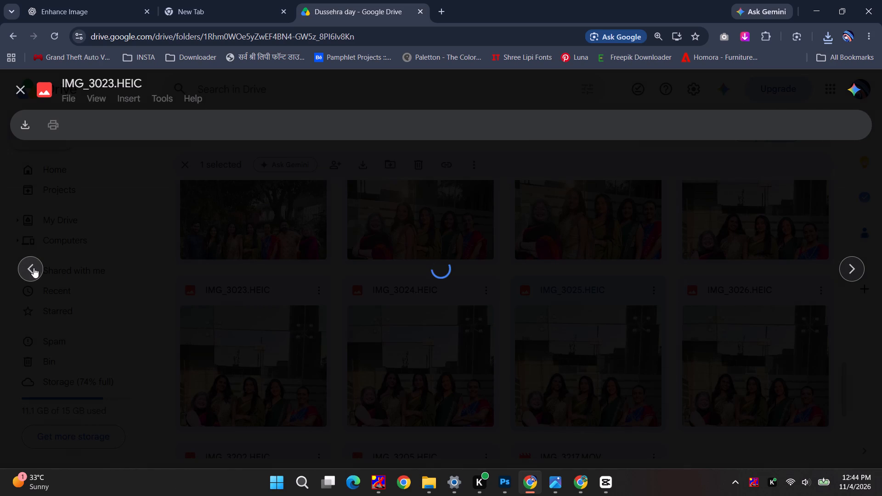
left_click(34, 268)
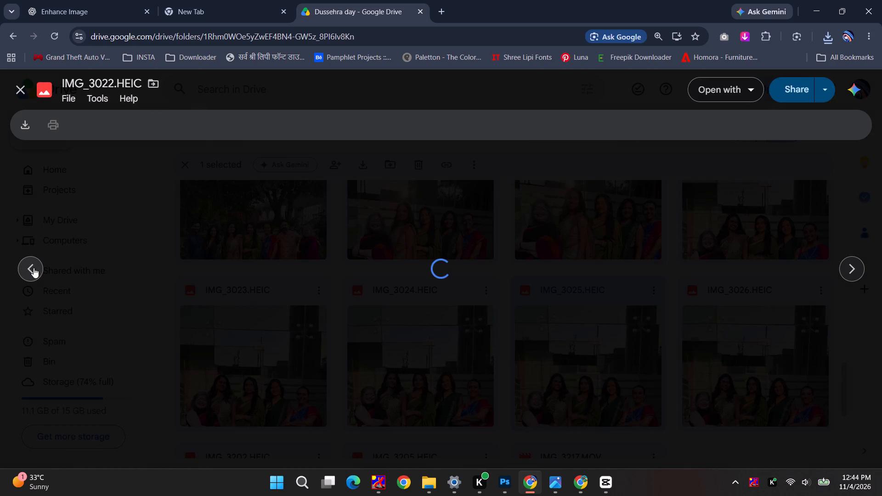
left_click(24, 128)
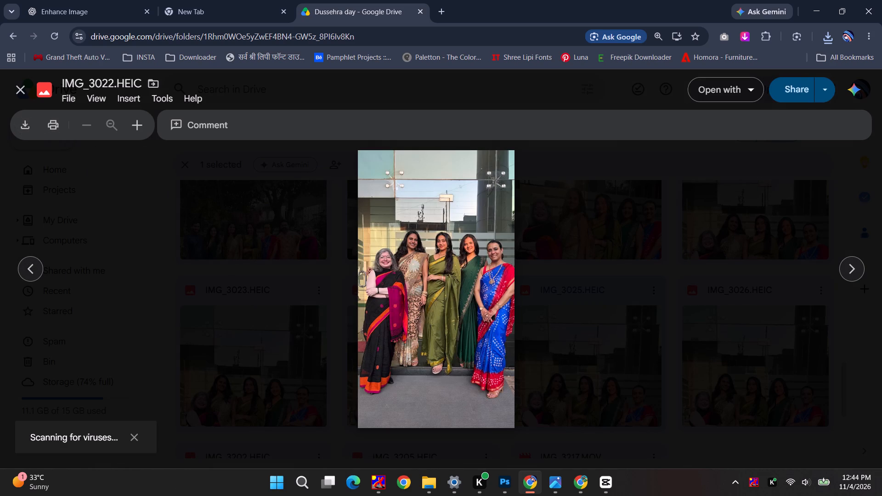
left_click(562, 294)
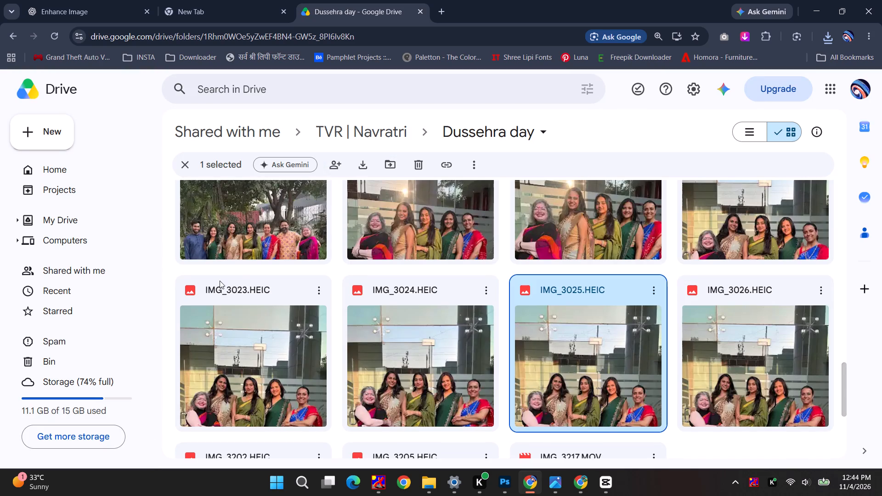
Download the saree group photo IMG_3017.HEIC from Dussehra day and close its preview.
scroll(220, 281, "up", 1)
double_click(438, 282)
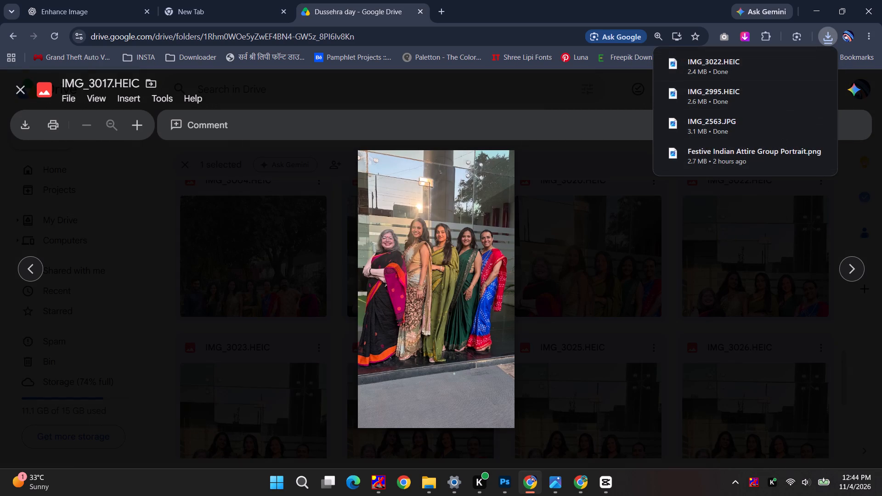
left_click(19, 126)
scroll(602, 296, "down", 2)
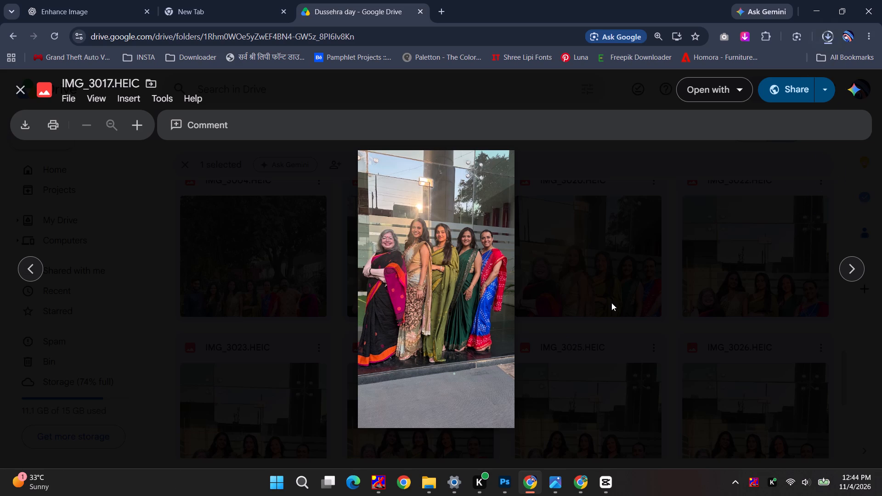
left_click(611, 303)
Look through the saree group photos near the end of Dussehra day, from IMG_3026.HEIC back to IMG_3022.HEIC.
scroll(611, 303, "down", 7)
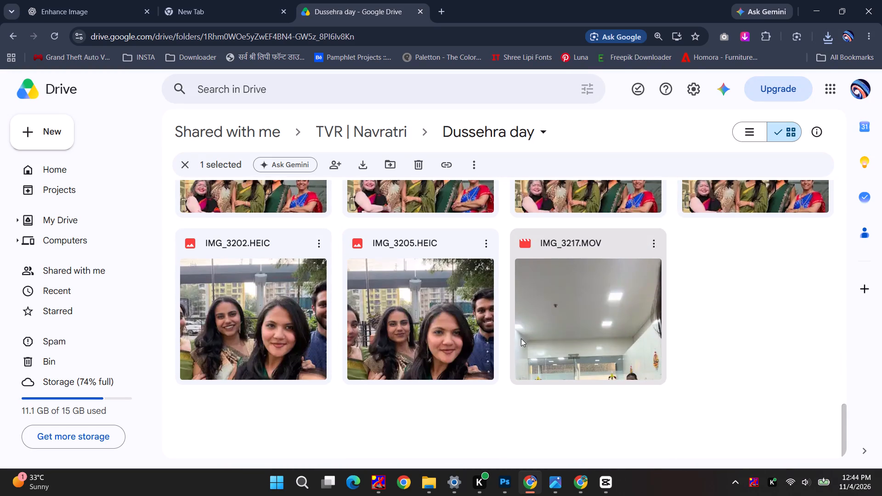
double_click(569, 333)
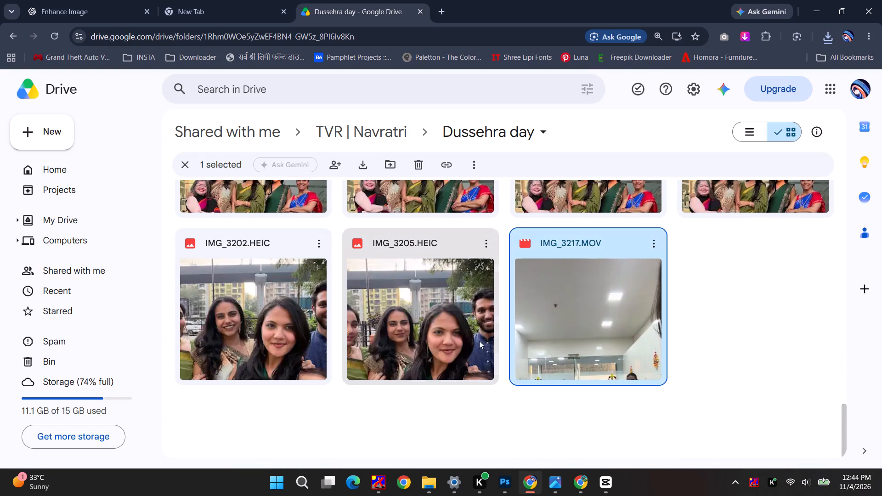
left_click(467, 340)
left_click(697, 332)
scroll(697, 332, "up", 2)
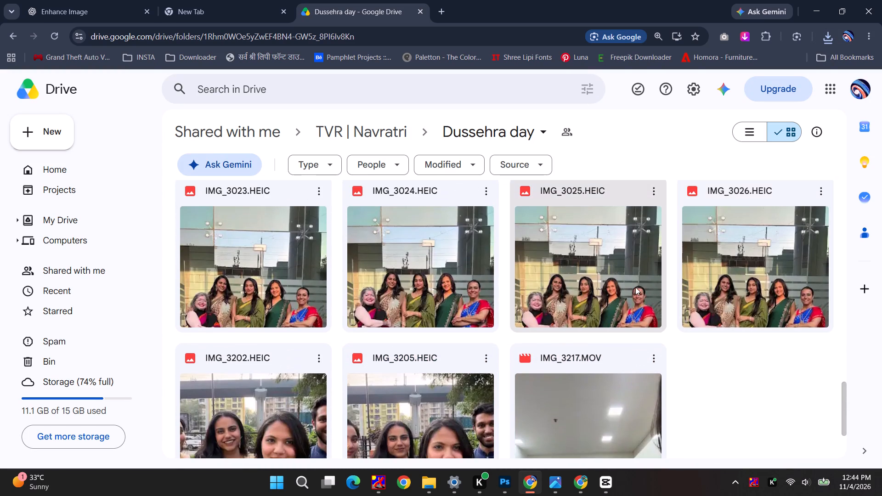
double_click(726, 287)
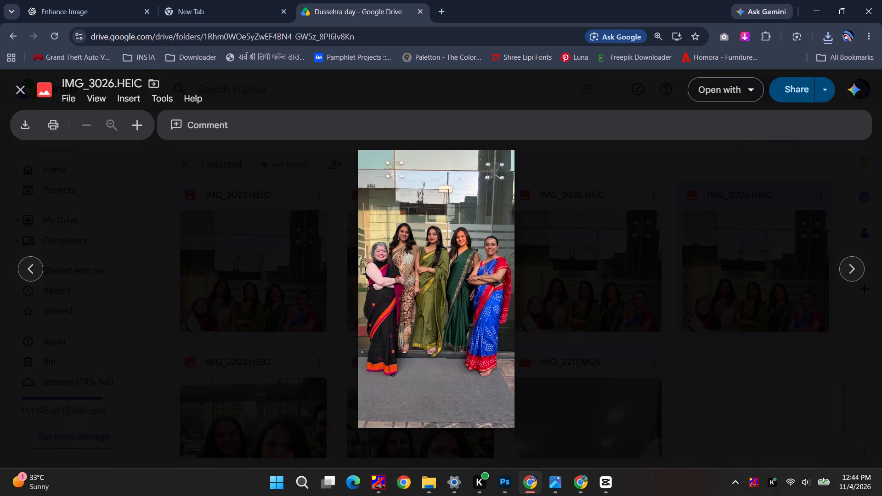
left_click(39, 276)
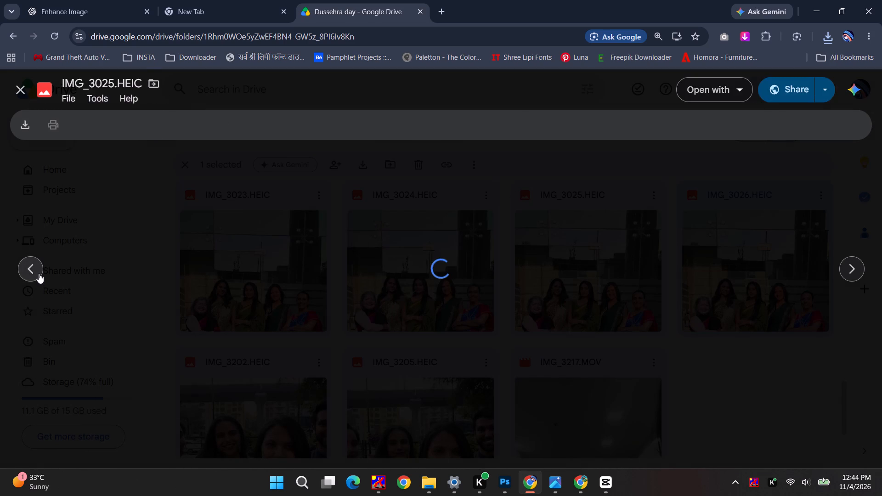
left_click(39, 273)
left_click(39, 273)
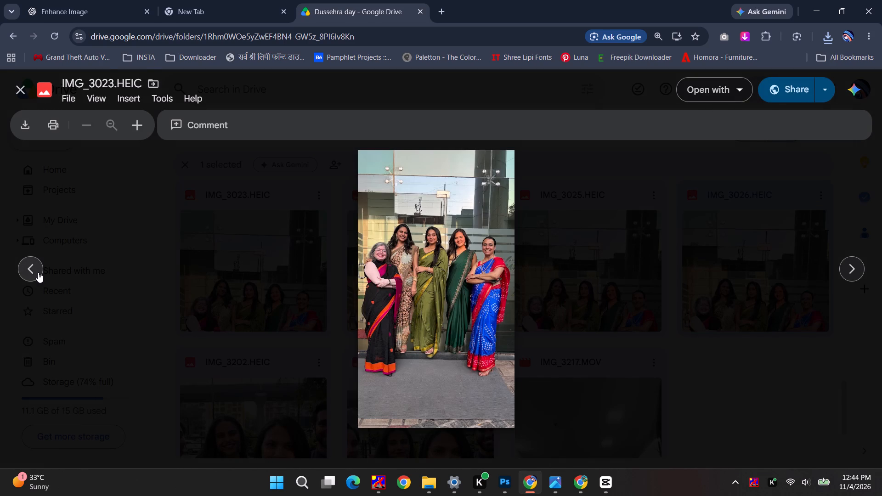
left_click(38, 272)
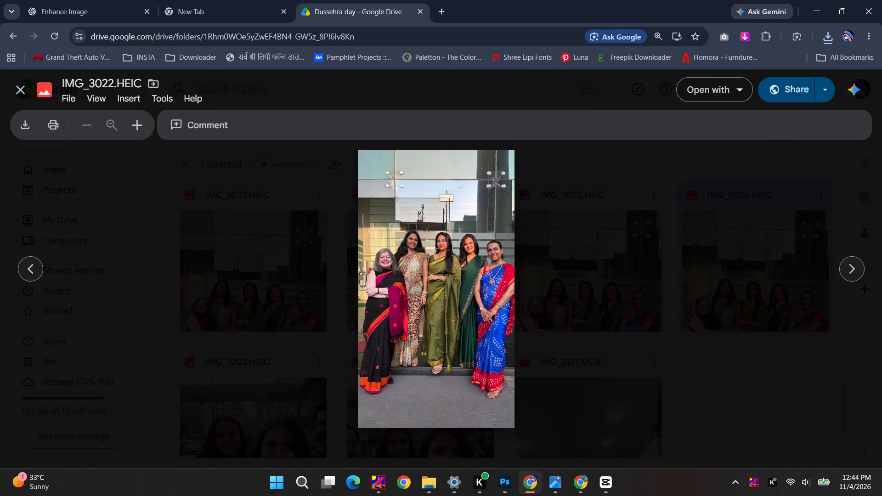
left_click(554, 301)
Review the Dussehra day photos from IMG_3022.HEIC back to IMG_3004.HEIC and download the courtyard group photo IMG_3004.HEIC.
scroll(713, 253, "up", 3)
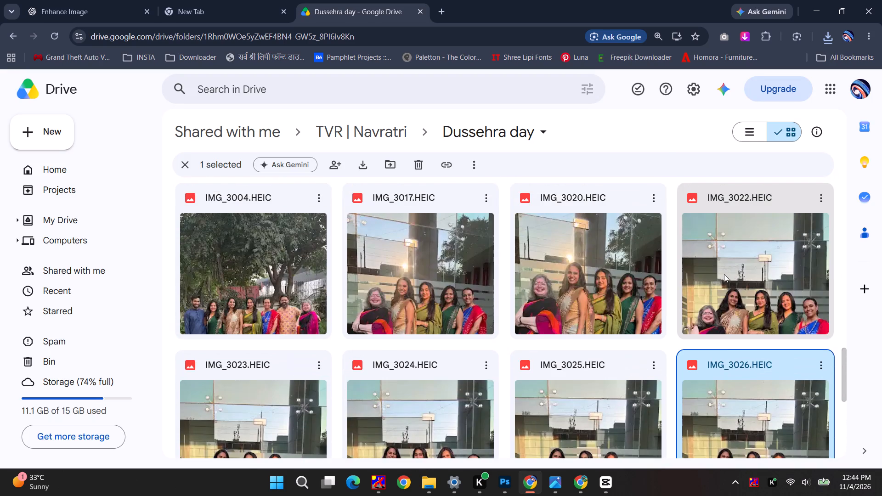
double_click(725, 274)
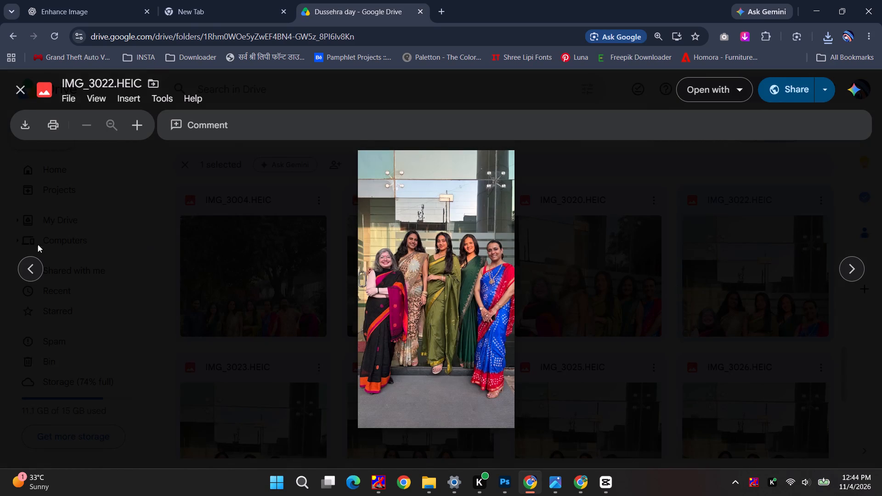
left_click(21, 269)
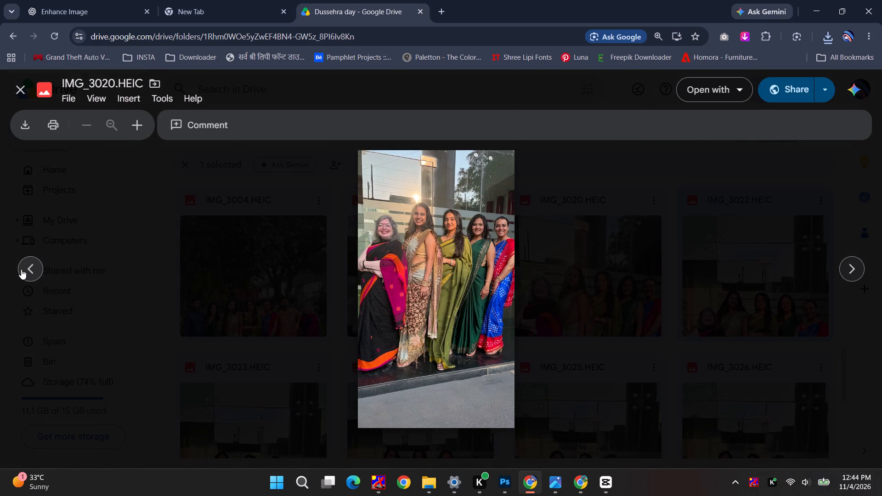
left_click(21, 269)
left_click(21, 269)
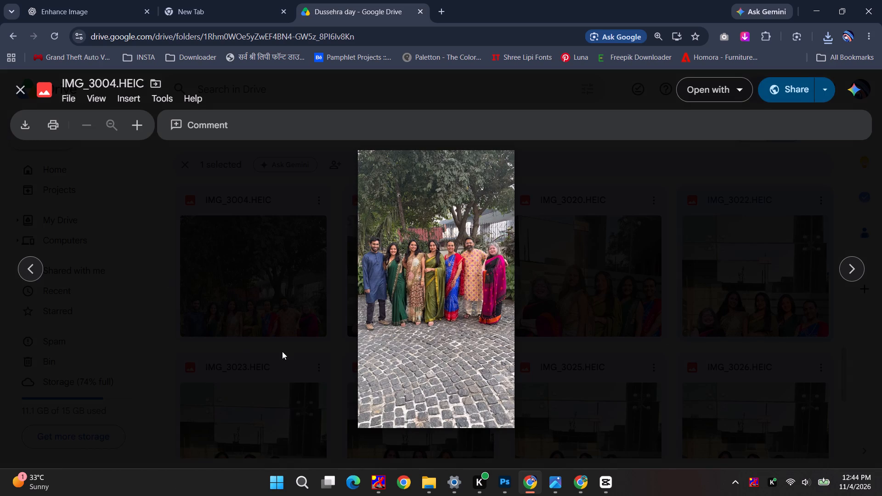
left_click(308, 338)
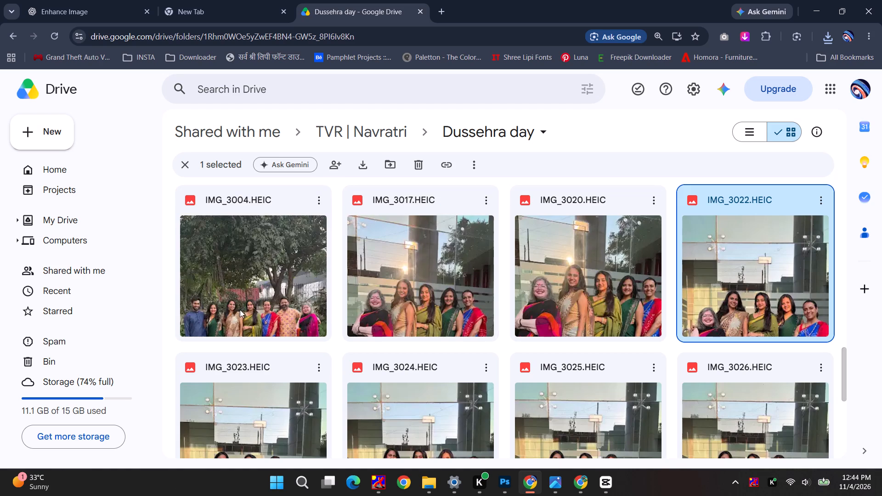
double_click(240, 310)
left_click(27, 126)
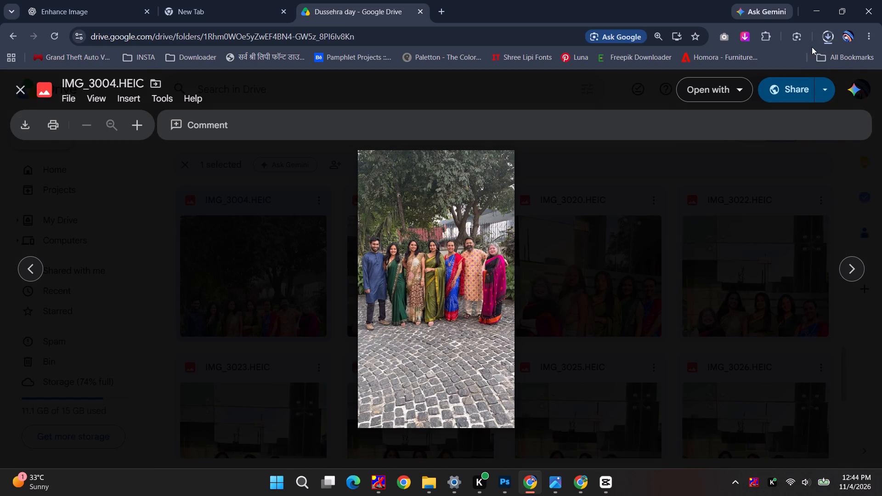
key("x")
Place the outdoor selfie IMG_2995 from the Downloads folder into the open family-enjoying-challah-dish-hanukkah (1).psb document in Photoshop.
key("alt+Tab")
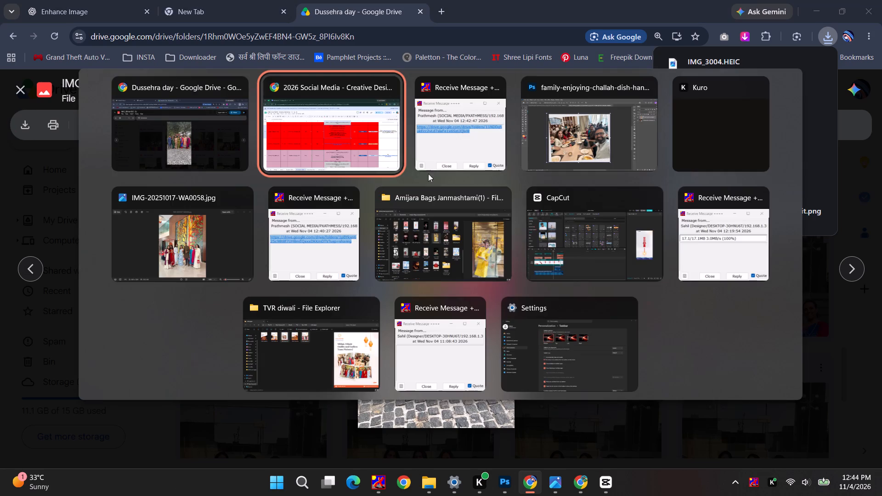
left_click(571, 122, "alt")
key("alt+Tab")
key("alt+Tab")
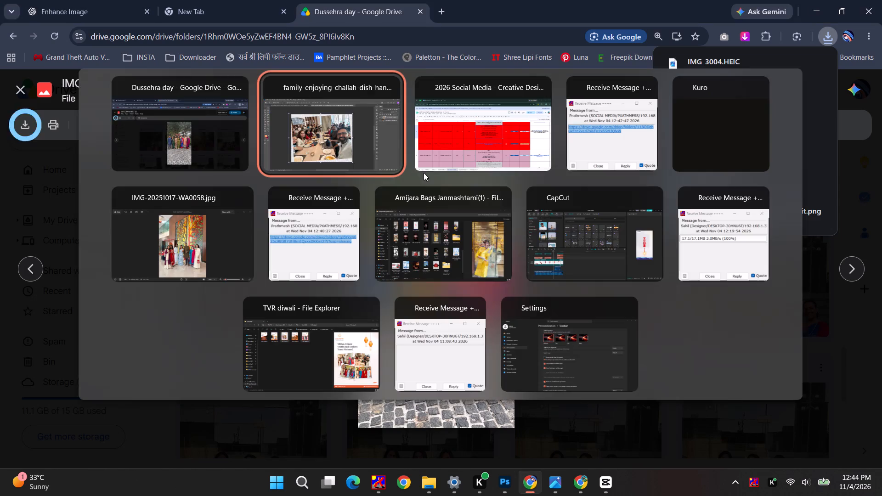
left_click(408, 260, "alt")
left_click(45, 121)
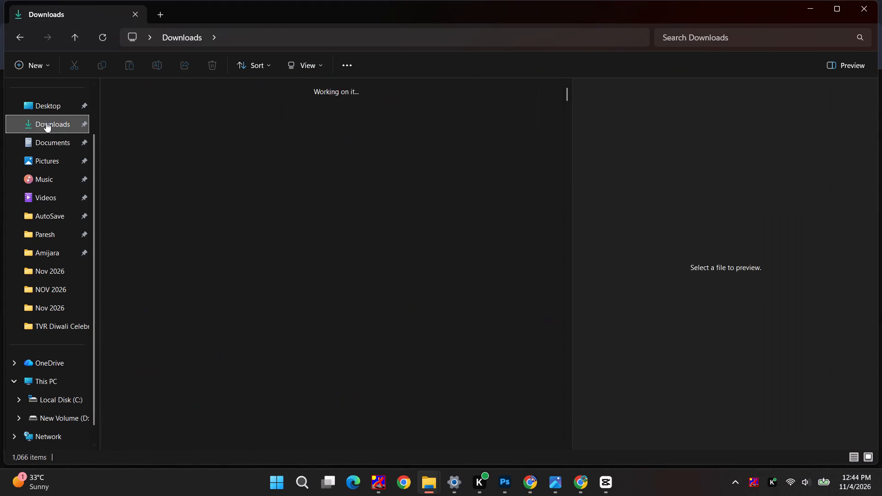
left_click(319, 133)
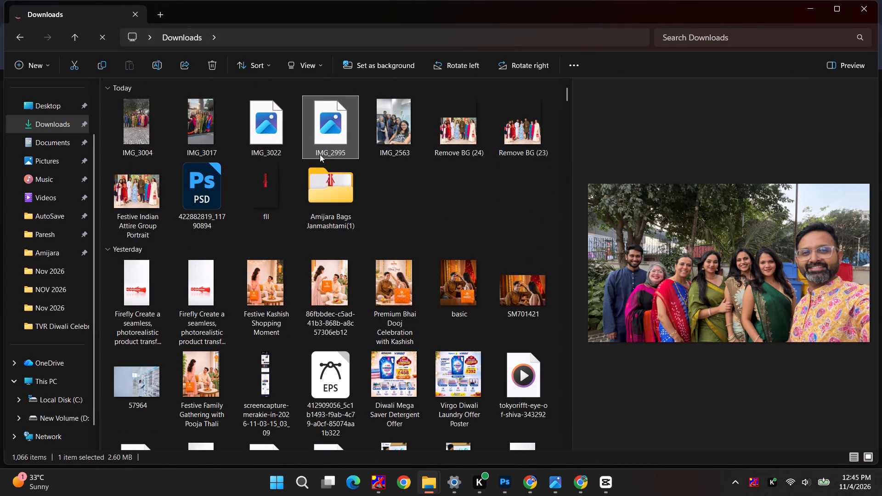
left_click_drag(332, 135, 352, 316)
key("alt+Tab")
key("alt+Tab")
key("alt+Tab")
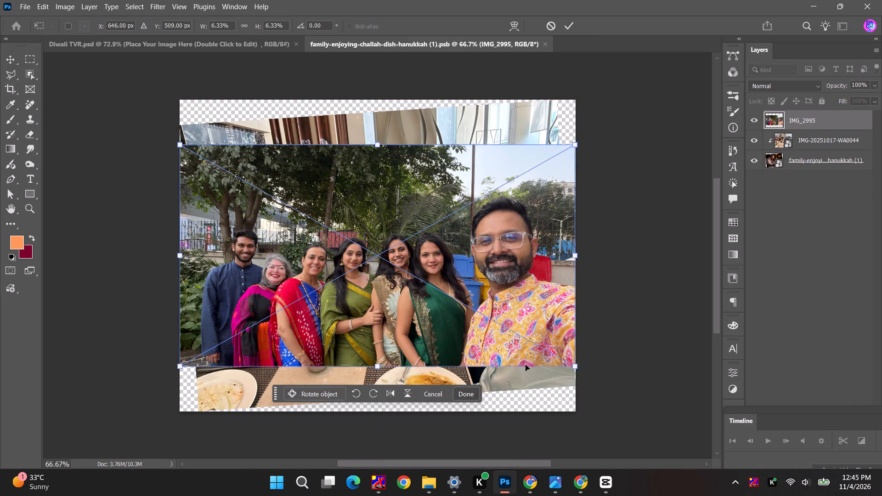
Scale the placed IMG_2995 photo to about 8.19% and rotate it about -4.09° to cover the tilted frame.
left_click_drag(576, 366, 634, 398, "alt+shift")
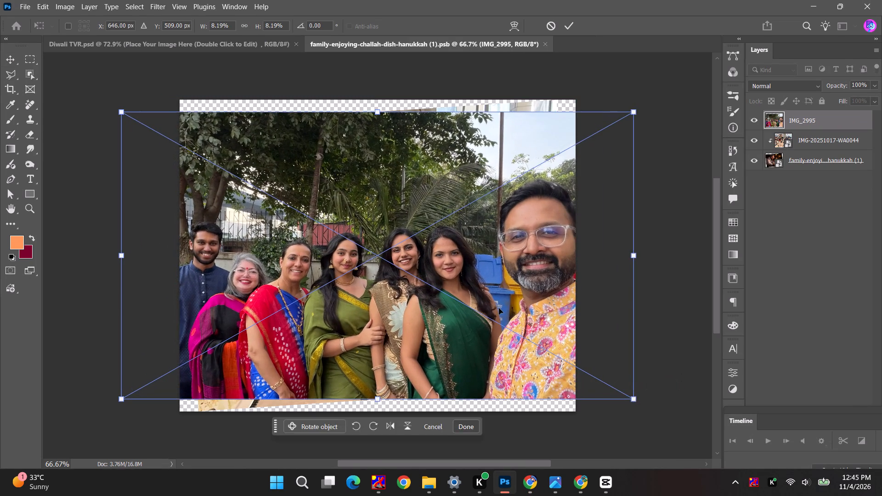
left_click_drag(499, 308, 500, 293)
left_click_drag(656, 395, 667, 367)
left_click_drag(492, 291, 478, 303)
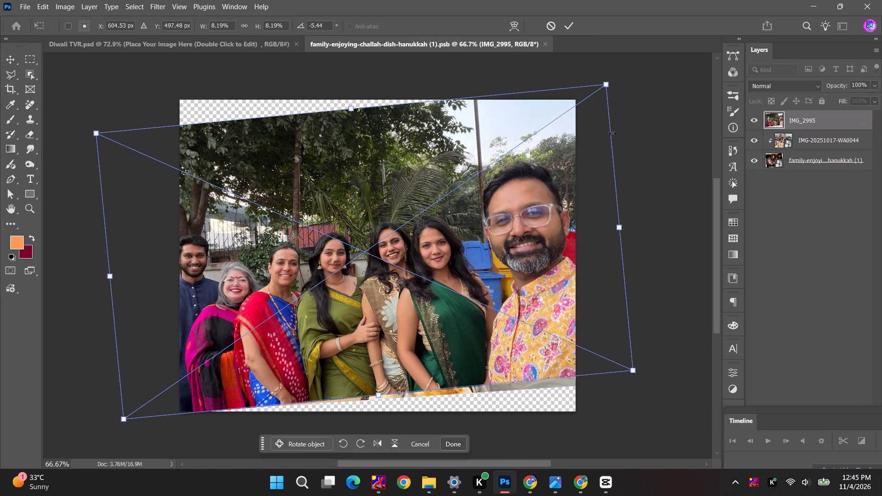
left_click_drag(631, 81, 635, 87)
Clip the IMG_2995 layer to the frame layer below and shift the photo slightly to the right within it.
left_click(837, 131, "alt")
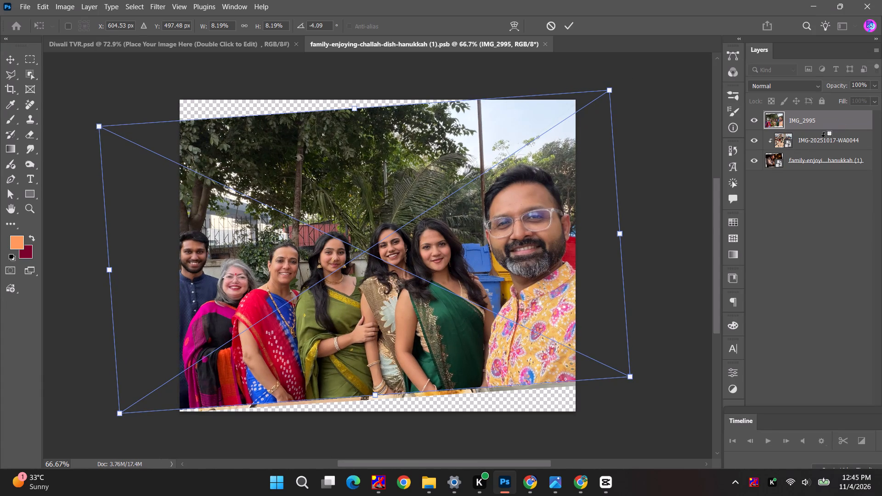
left_click(821, 138)
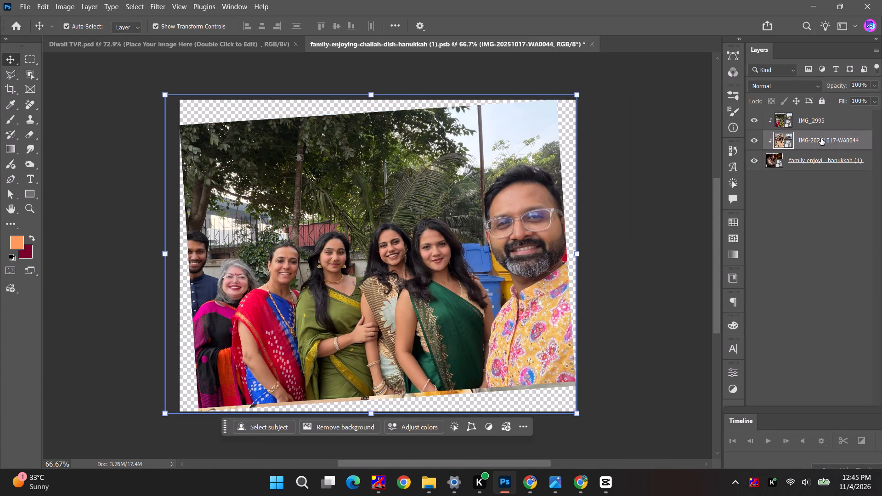
left_click_drag(489, 259, 497, 259)
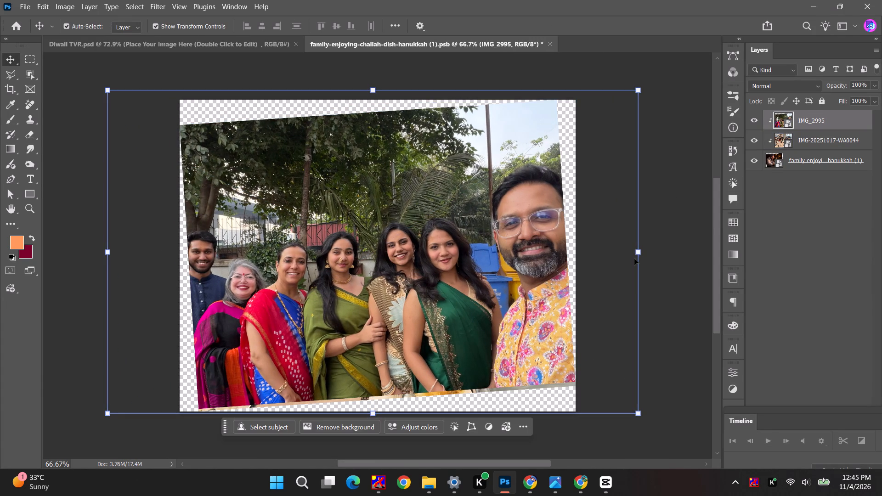
left_click(695, 267)
Save the smart object's contents, return to Diwali TVR.psd and select the upper-left photo of the team pictures collage.
key("ctrl+s")
left_click(195, 40)
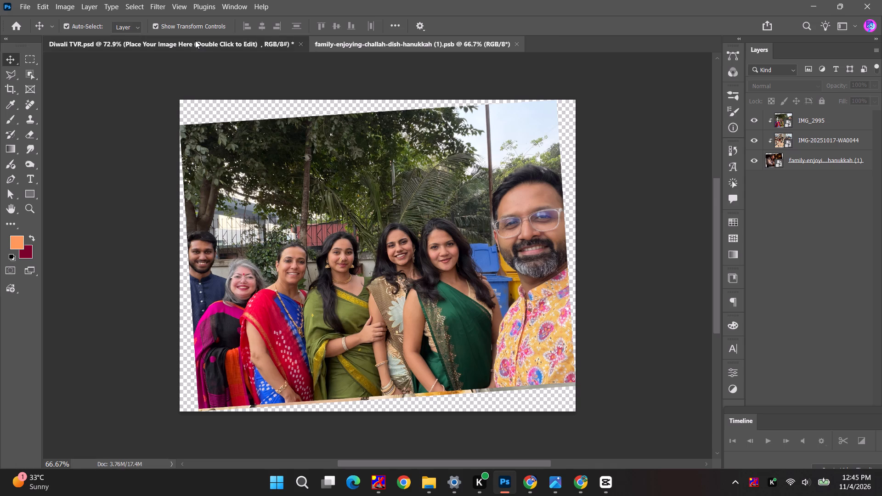
left_click(223, 248)
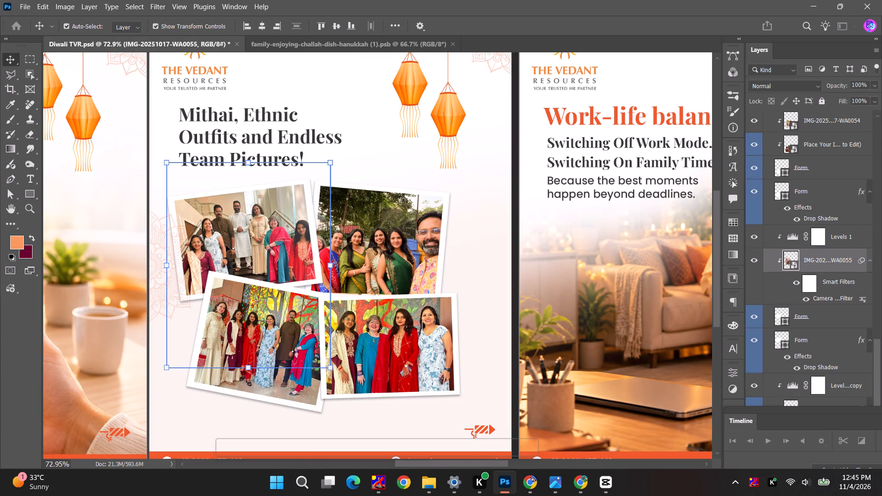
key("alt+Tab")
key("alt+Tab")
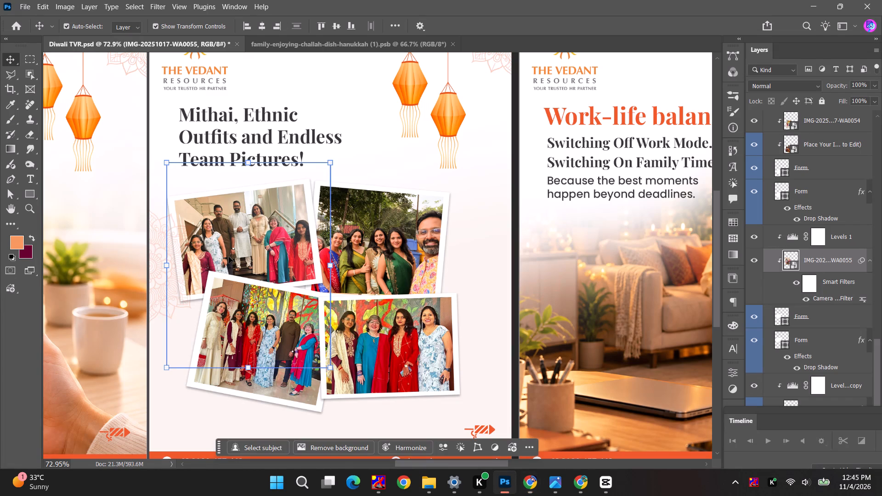
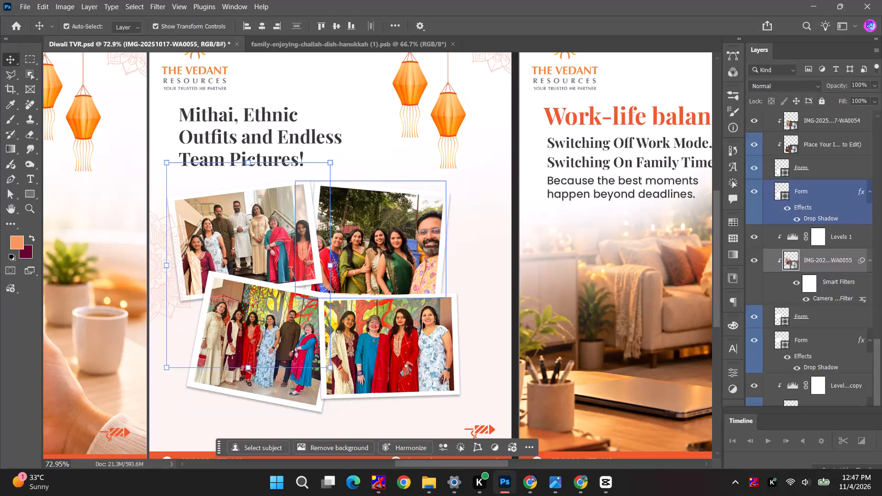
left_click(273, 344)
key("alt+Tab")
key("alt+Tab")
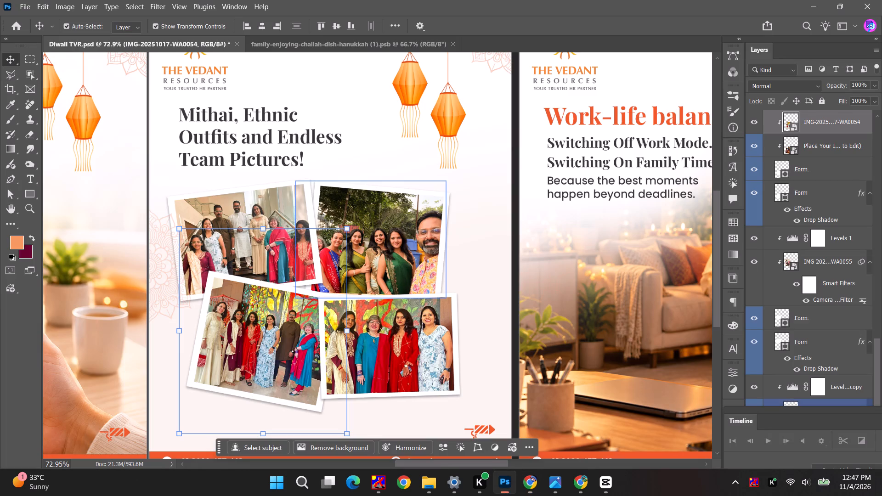
Fit the upper-right outdoor selfie to its tilted frame: nudge it right, scale it to 32.78% and rotate it 5.80°.
left_click(374, 246)
left_click_drag(390, 237, 391, 237)
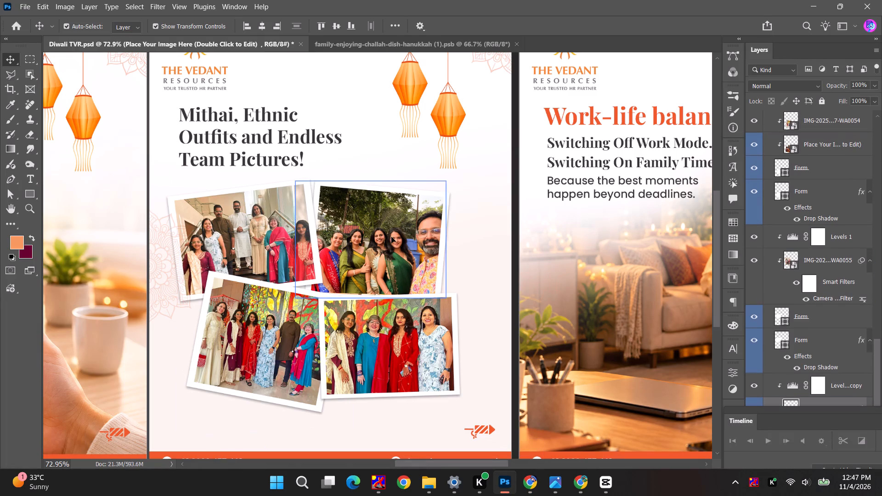
left_click_drag(391, 237, 394, 237)
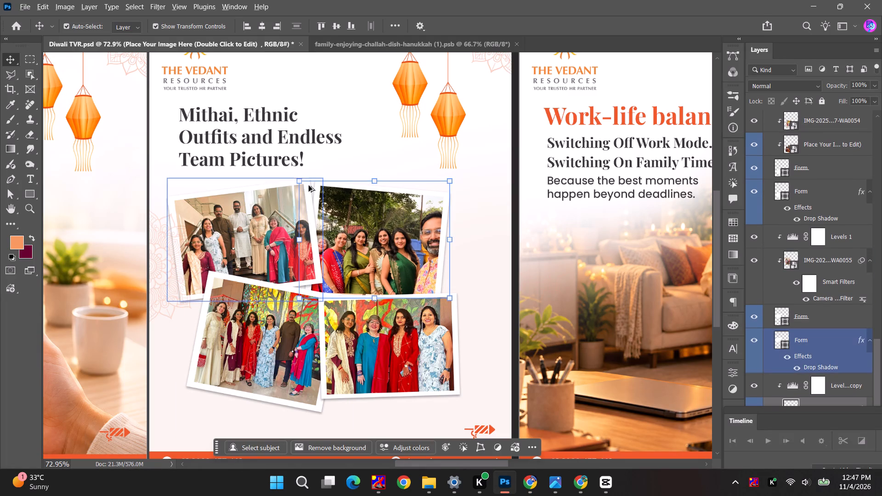
left_click_drag(300, 181, 306, 186, "alt+shift")
left_click(349, 228)
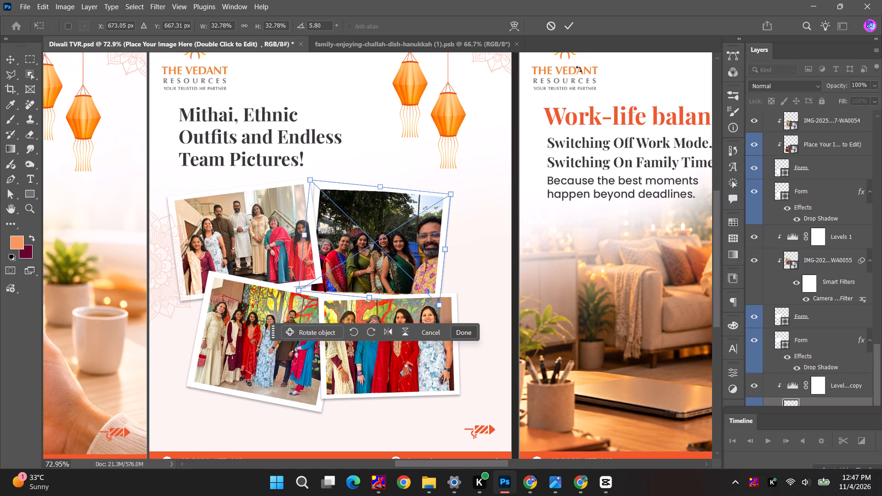
left_click(573, 25)
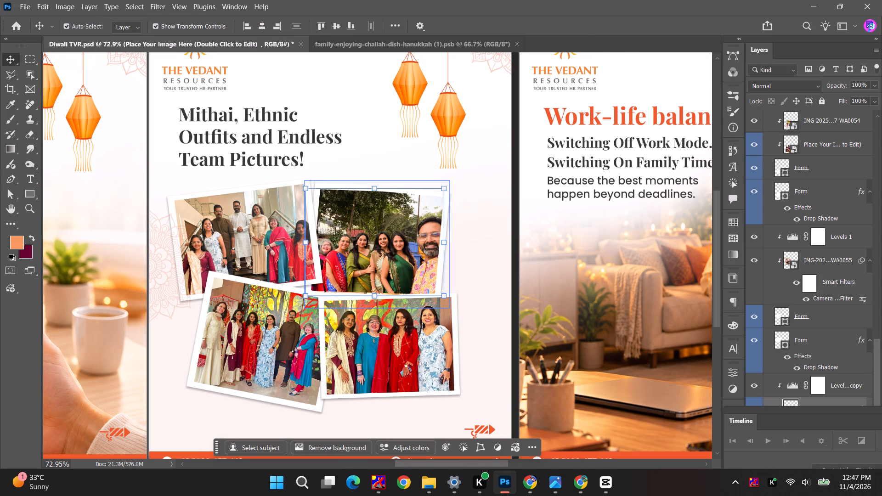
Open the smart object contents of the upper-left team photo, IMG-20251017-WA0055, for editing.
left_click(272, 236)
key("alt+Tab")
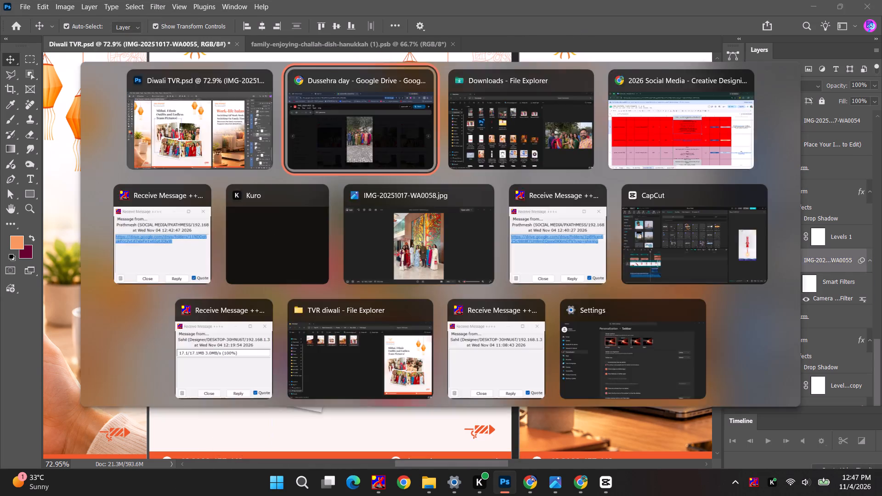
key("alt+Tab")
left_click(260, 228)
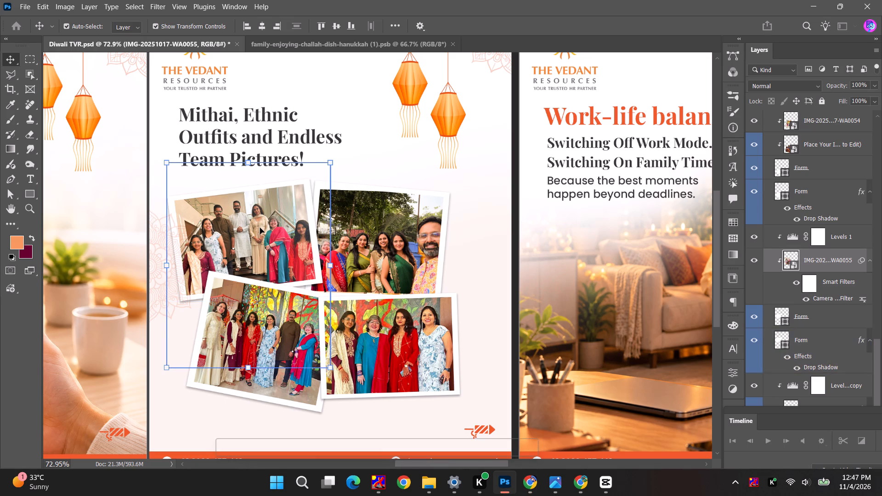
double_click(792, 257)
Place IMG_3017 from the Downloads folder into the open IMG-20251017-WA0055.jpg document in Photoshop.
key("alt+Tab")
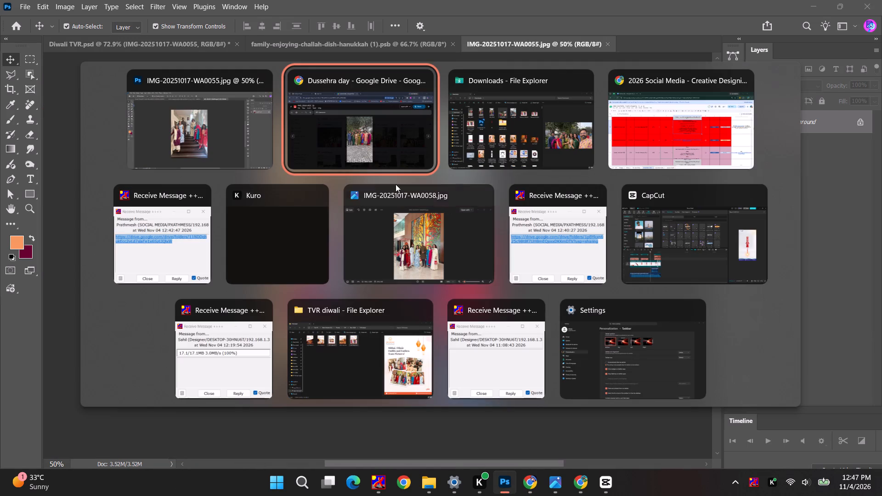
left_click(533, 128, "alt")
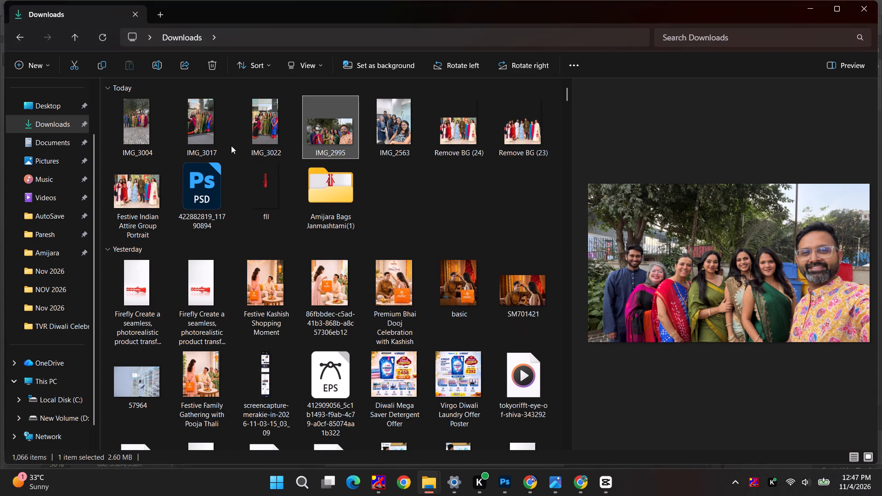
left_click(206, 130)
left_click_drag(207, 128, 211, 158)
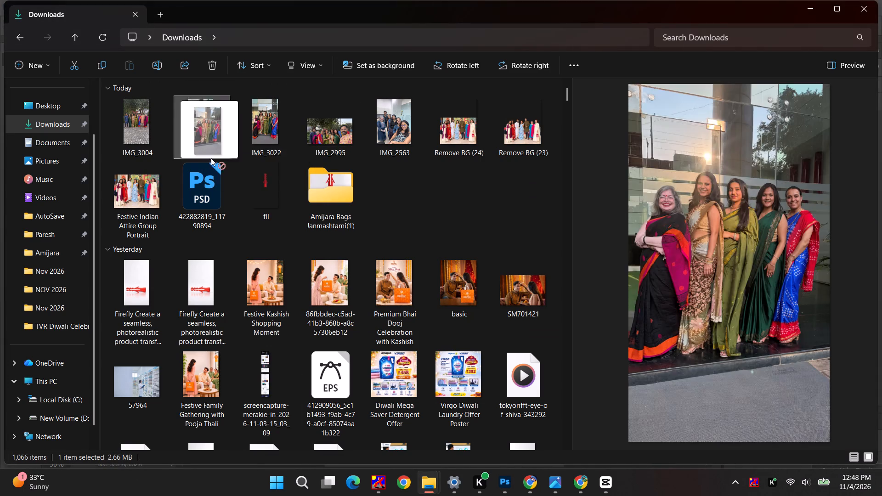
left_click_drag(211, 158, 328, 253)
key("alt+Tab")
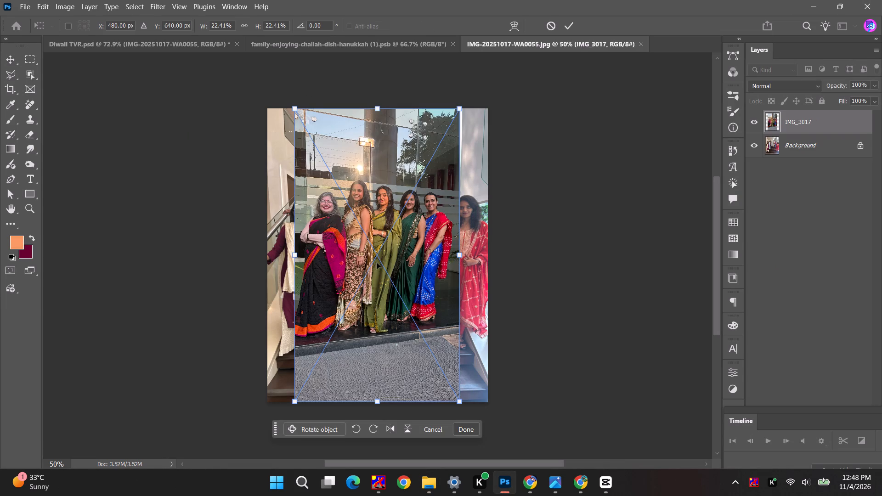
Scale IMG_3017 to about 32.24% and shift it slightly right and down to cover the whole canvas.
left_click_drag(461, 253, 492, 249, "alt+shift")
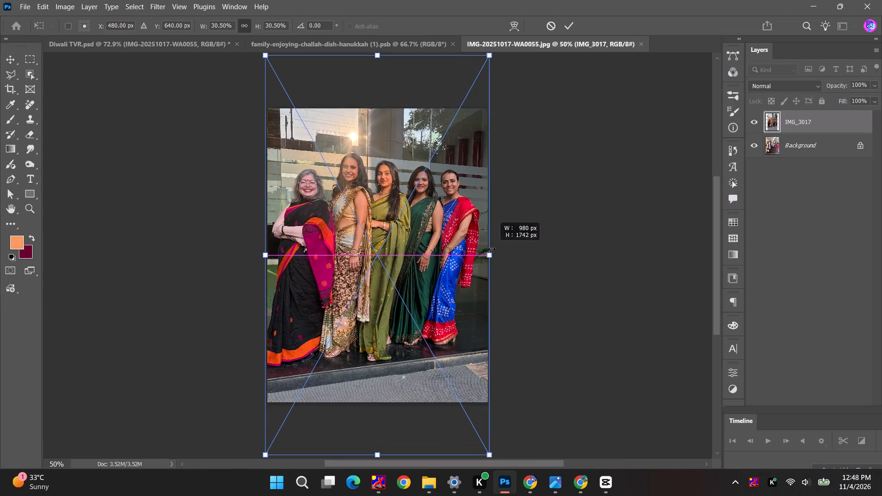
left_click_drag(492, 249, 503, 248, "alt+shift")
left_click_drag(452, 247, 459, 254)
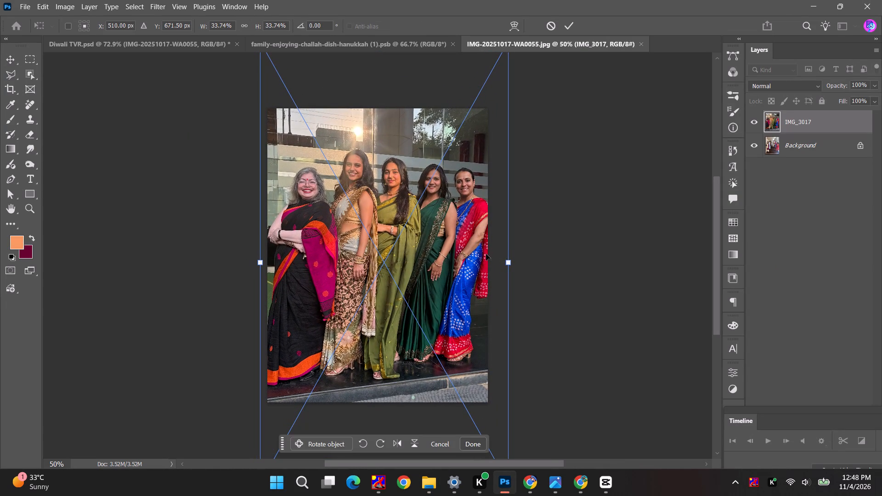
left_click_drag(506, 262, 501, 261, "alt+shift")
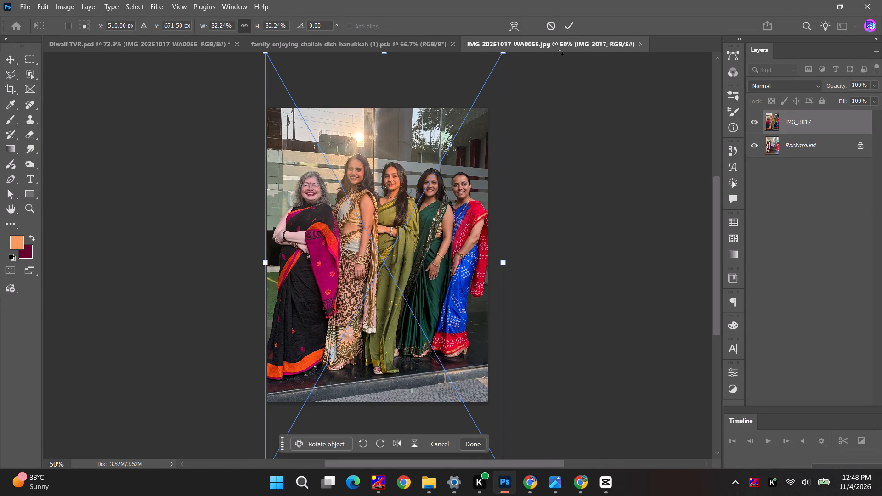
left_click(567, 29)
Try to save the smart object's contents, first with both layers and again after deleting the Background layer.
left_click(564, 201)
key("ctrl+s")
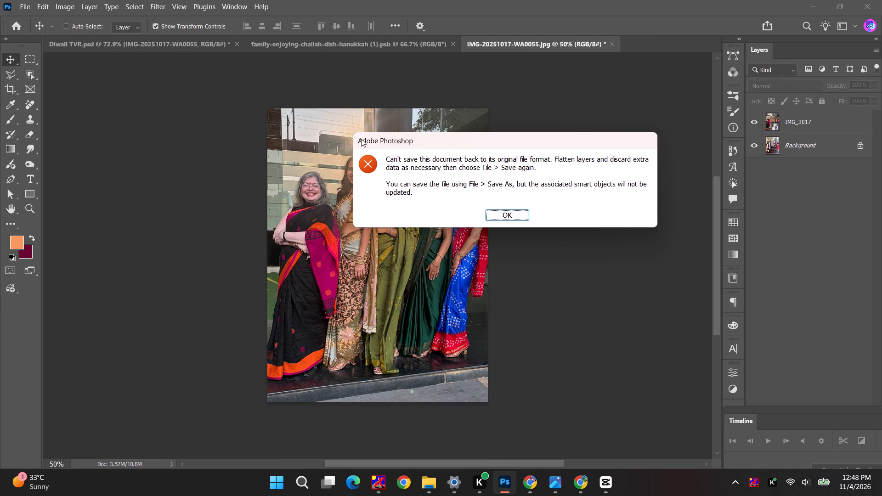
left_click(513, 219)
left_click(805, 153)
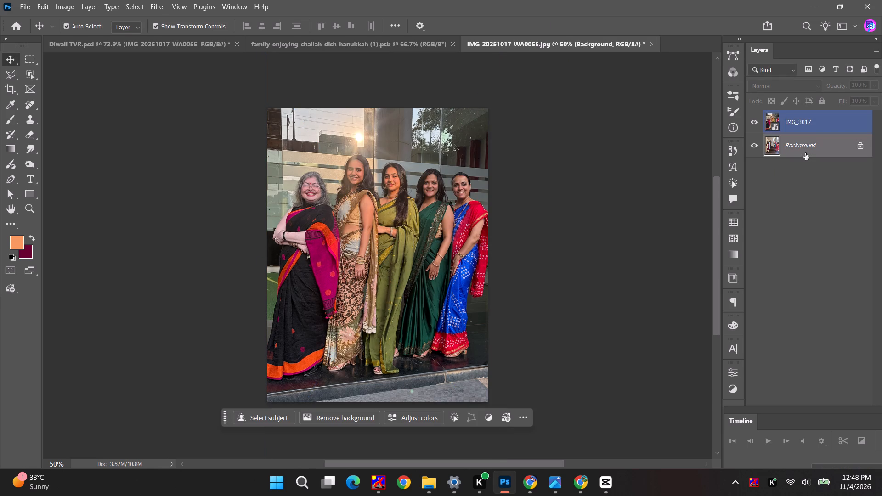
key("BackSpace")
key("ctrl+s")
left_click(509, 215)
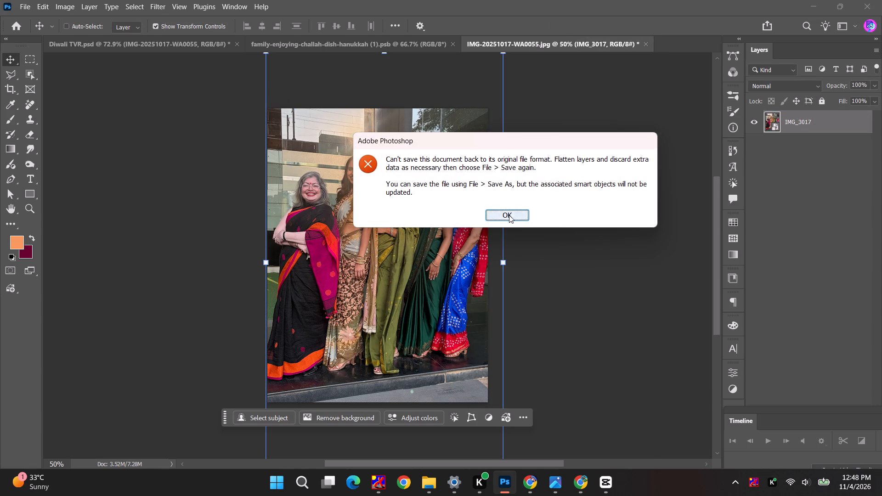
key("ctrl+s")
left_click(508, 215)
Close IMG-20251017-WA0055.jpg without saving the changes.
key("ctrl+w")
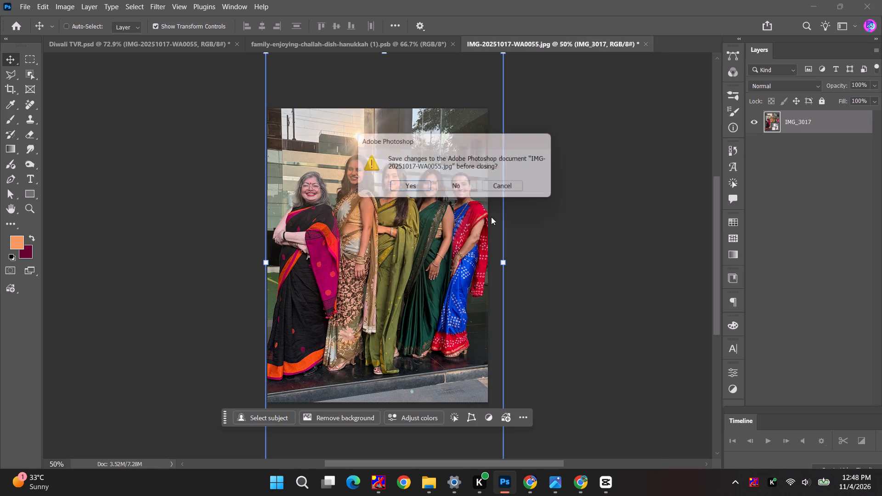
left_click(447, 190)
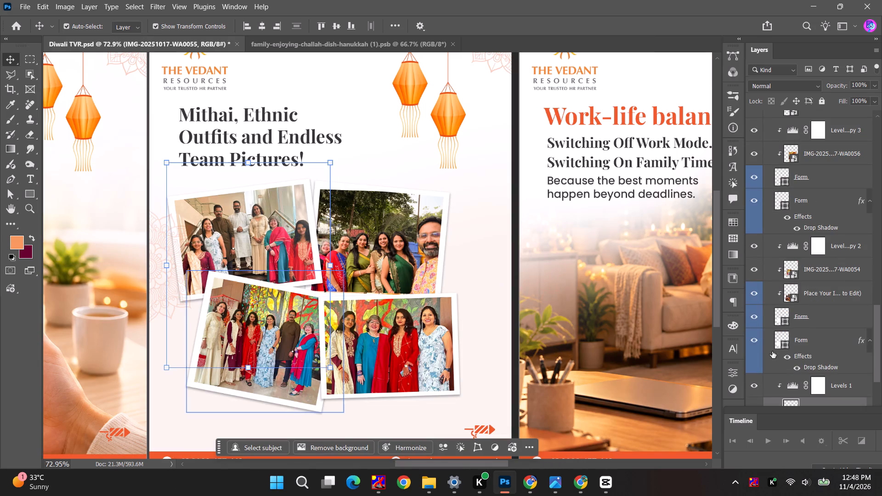
Place IMG_3017 from the Downloads folder directly into Diwali TVR.psd, above the upper-left photo's IMG-20251017-WA0055 layer.
scroll(746, 271, "down", 5)
key("alt+Tab")
left_click(356, 126, "alt")
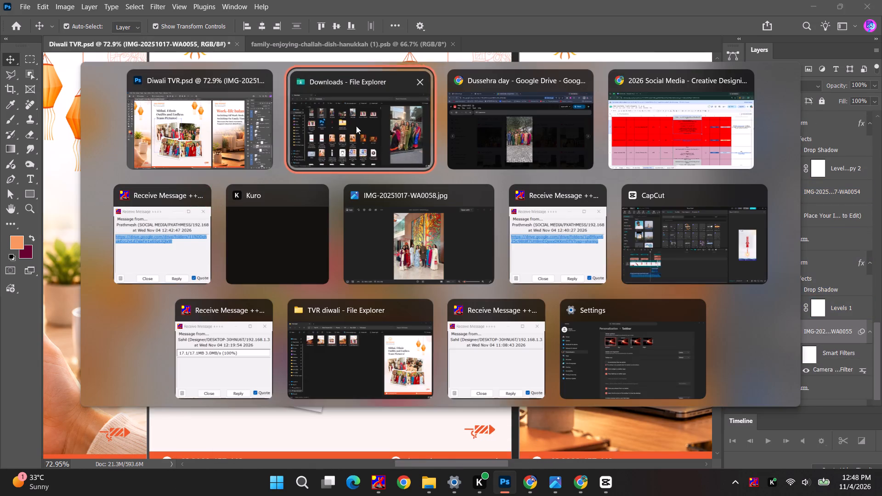
left_click_drag(209, 134, 276, 237)
key("alt+Tab")
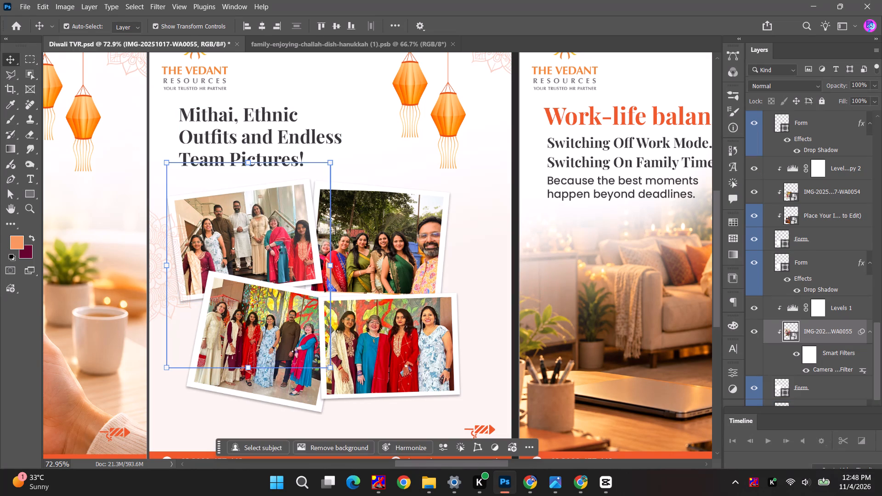
Rotate the placed IMG_3017 photo -7.13°, scale it to about 3.01% and position it over the upper-left frame.
left_click_drag(467, 254, 467, 254)
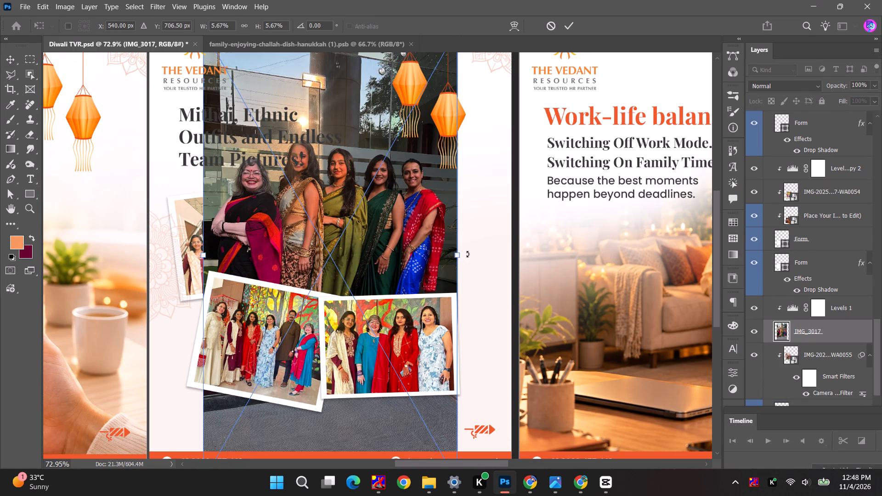
left_click_drag(467, 254, 466, 237)
left_click_drag(462, 241, 397, 239, "shift")
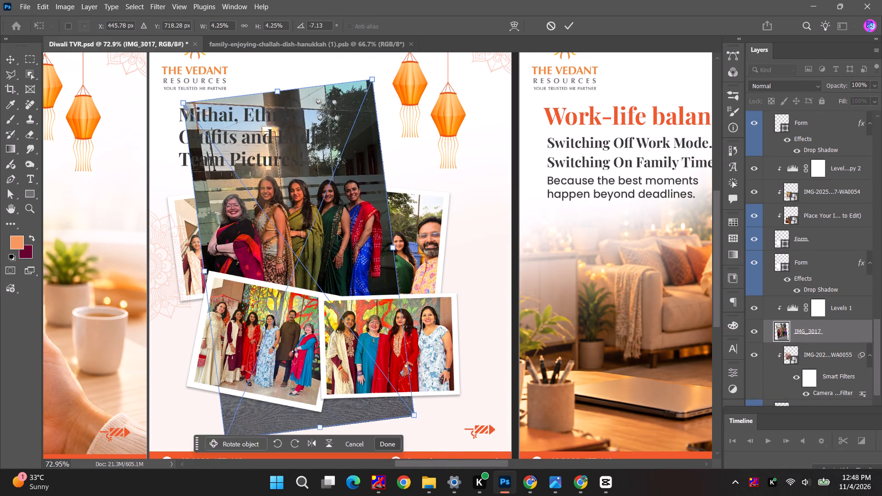
left_click_drag(338, 235, 317, 242)
left_click_drag(372, 254, 306, 254, "shift")
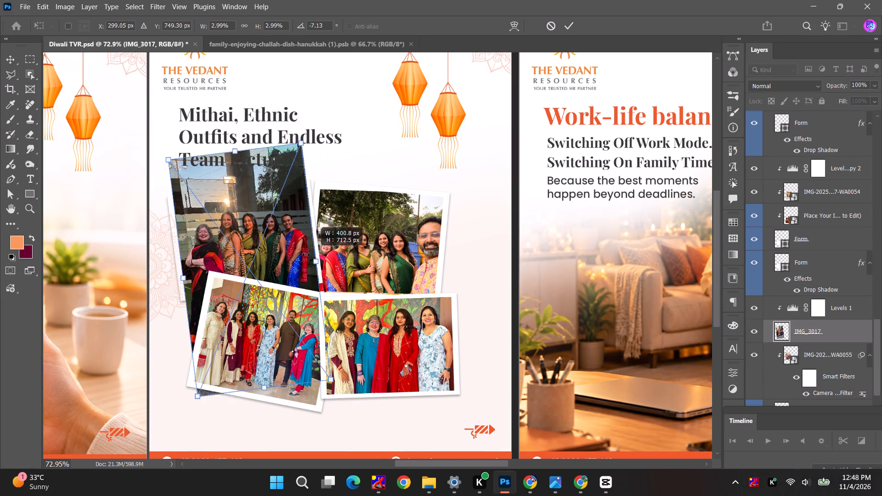
left_click_drag(306, 254, 316, 252, "shift")
Apply the transform and clip the IMG_3017 layer to the upper-left photo frame.
scroll(780, 346, "down", 2)
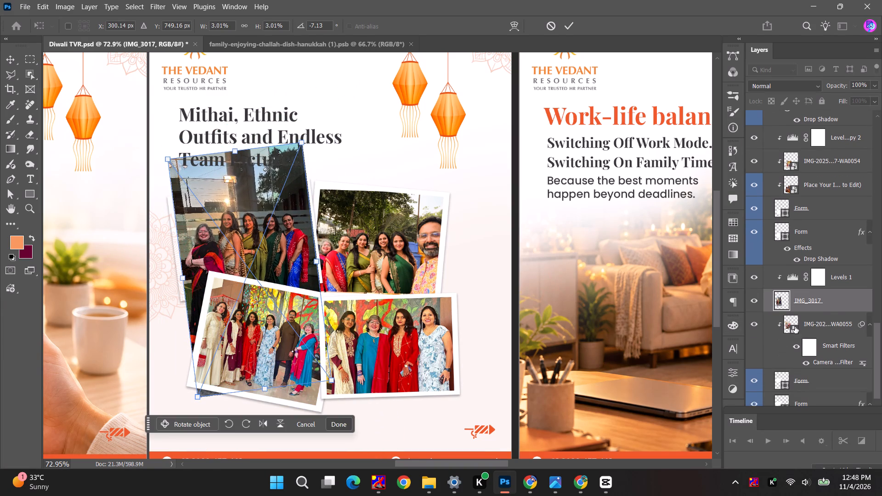
left_click(808, 315, "alt")
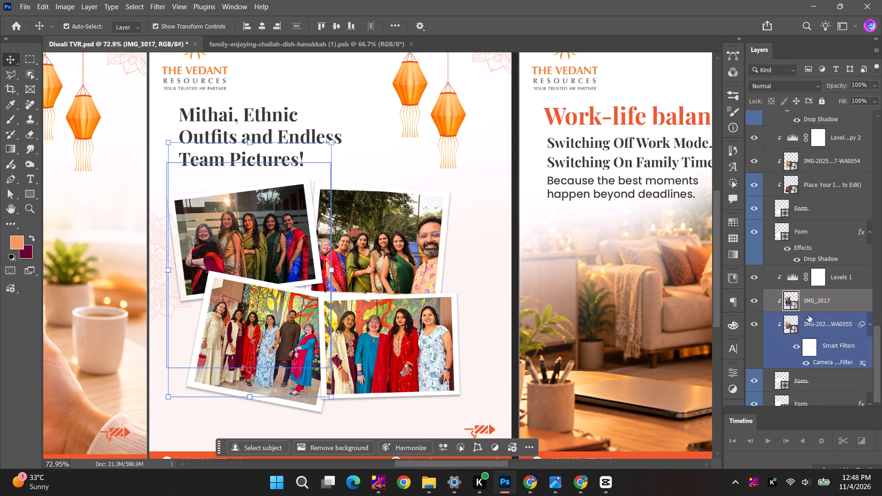
Move the Camera Raw smart filter from IMG-20251017-WA0055 onto the IMG_3017 layer and hide the old photo layer.
left_click_drag(817, 362, 817, 308)
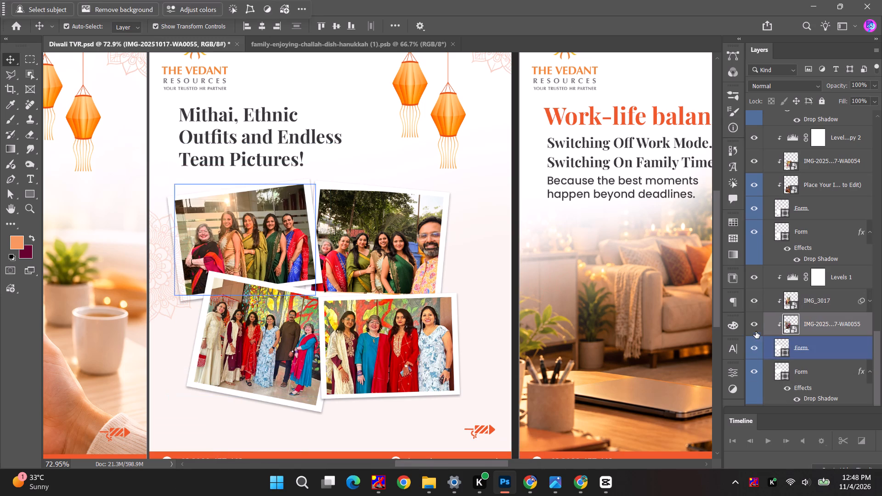
left_click(754, 325)
Shift the IMG_3017 photo upward and slightly left within the upper-left frame to show more of the group.
scroll(252, 245, "up", 9, "alt")
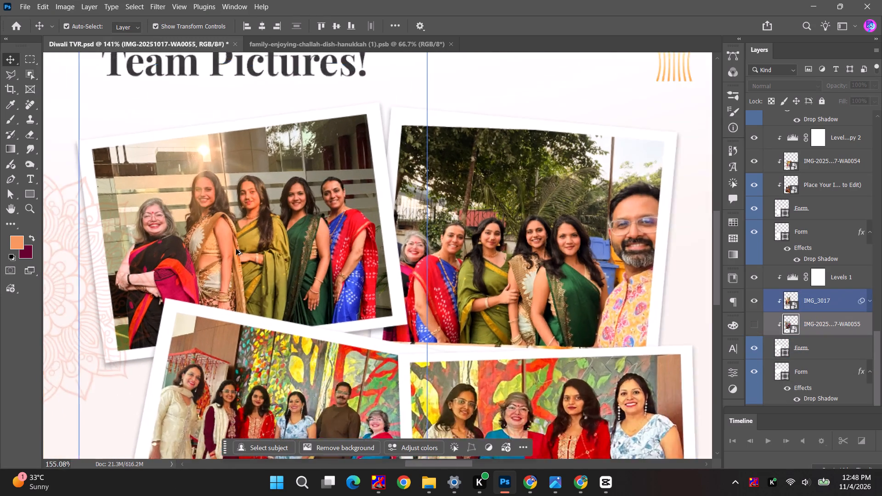
scroll(236, 249, "up", 1, "alt")
left_click(294, 248)
left_click_drag(345, 243, 344, 222)
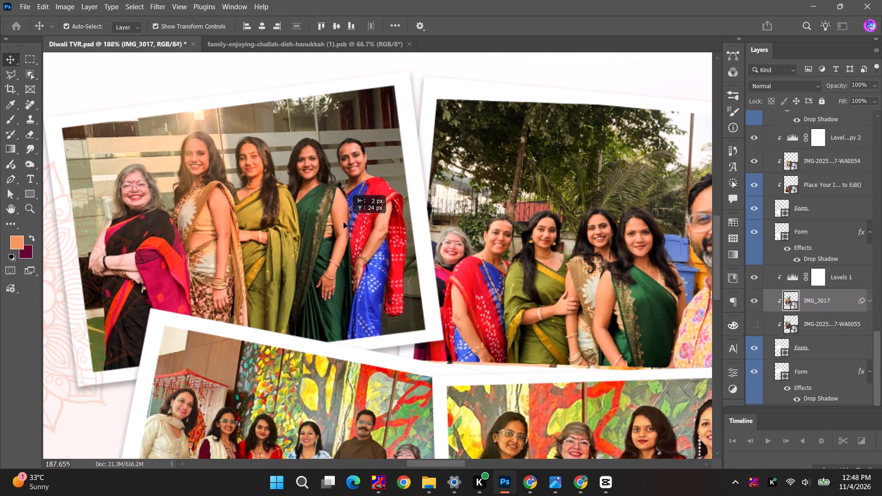
left_click_drag(344, 222, 340, 209)
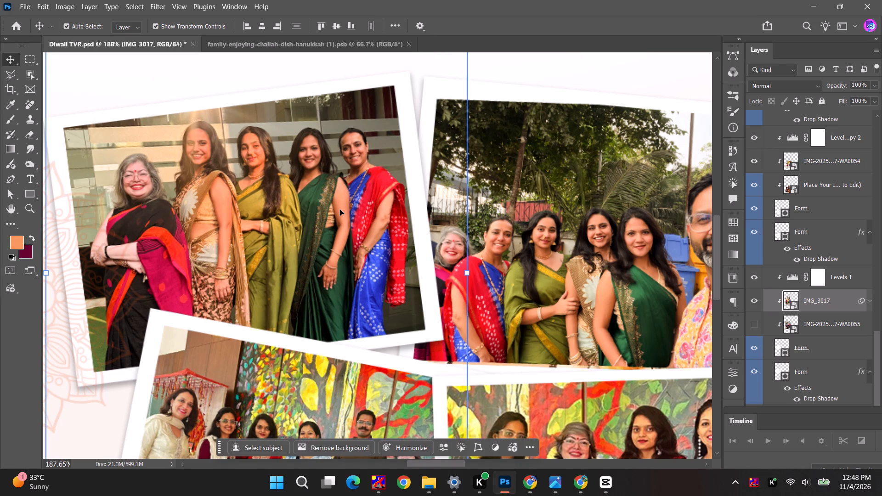
Review the remaining collage photos, then examine the downloaded IMG_3022 and IMG_3004 pictures in the Downloads folder as replacement candidates.
left_click(530, 179)
scroll(739, 272, "down", 5)
scroll(790, 335, "down", 4)
scroll(330, 241, "down", 5, "alt")
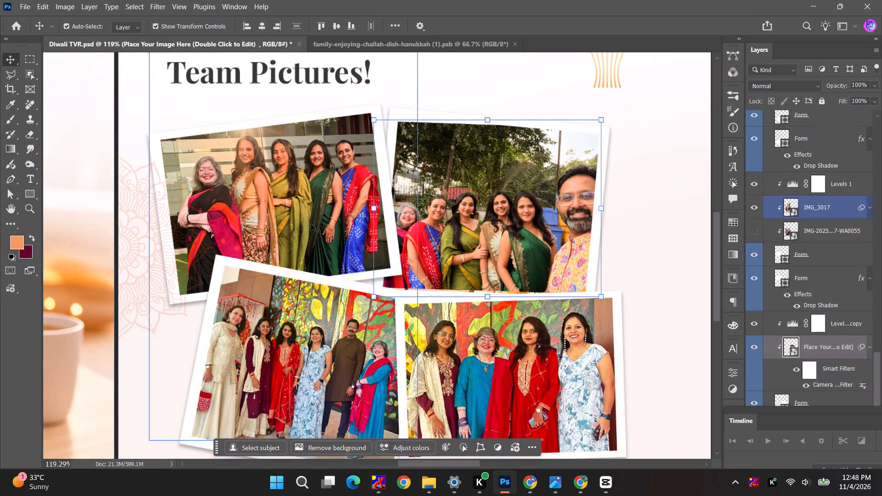
scroll(302, 267, "down", 4, "alt")
left_click(479, 321)
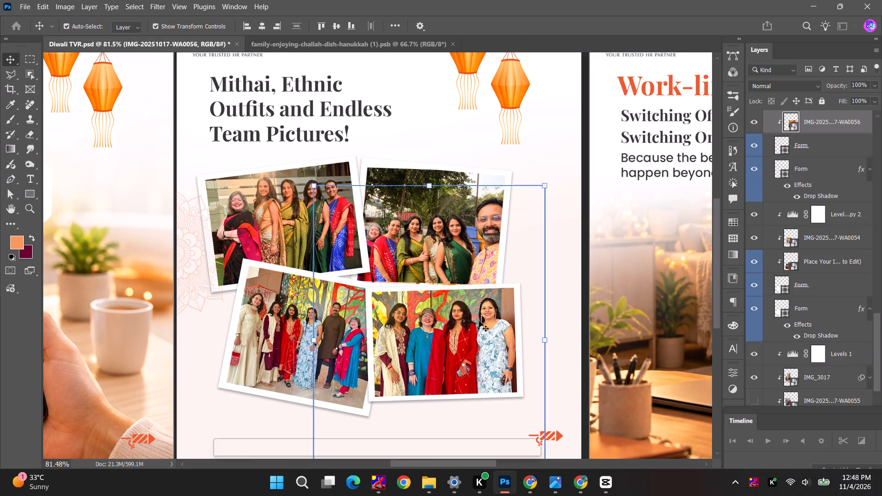
key("alt+Tab")
left_click(256, 122)
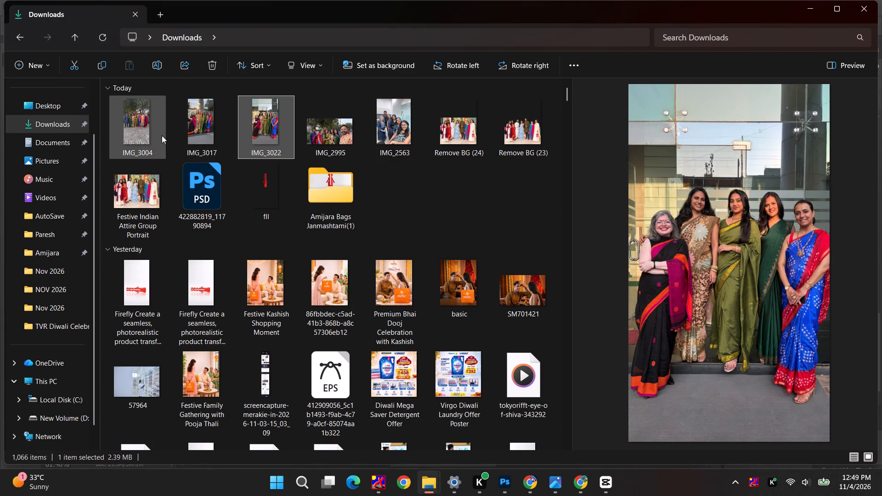
left_click(155, 136)
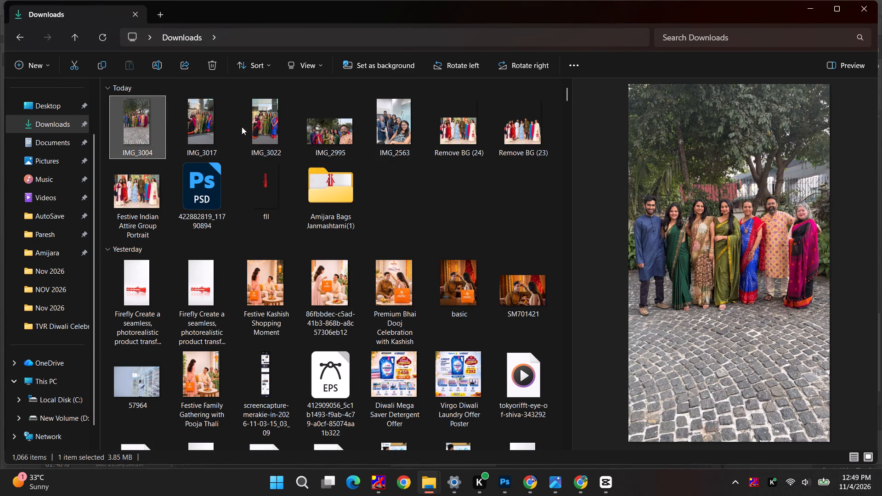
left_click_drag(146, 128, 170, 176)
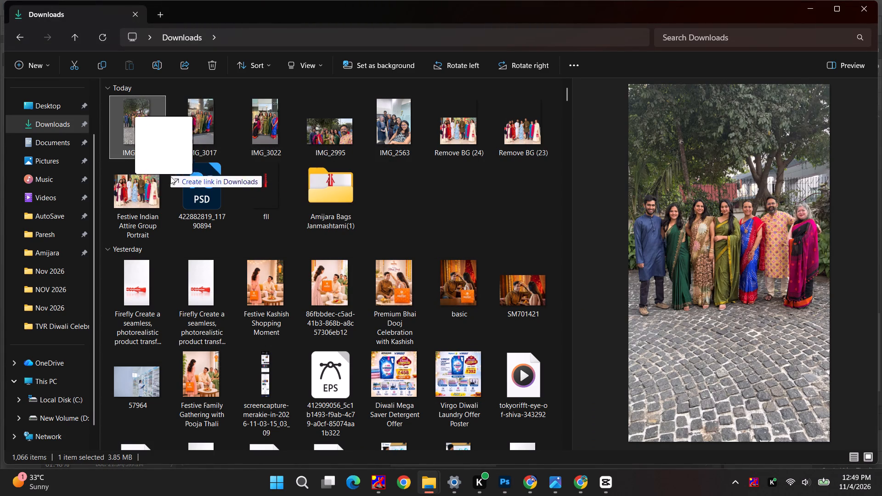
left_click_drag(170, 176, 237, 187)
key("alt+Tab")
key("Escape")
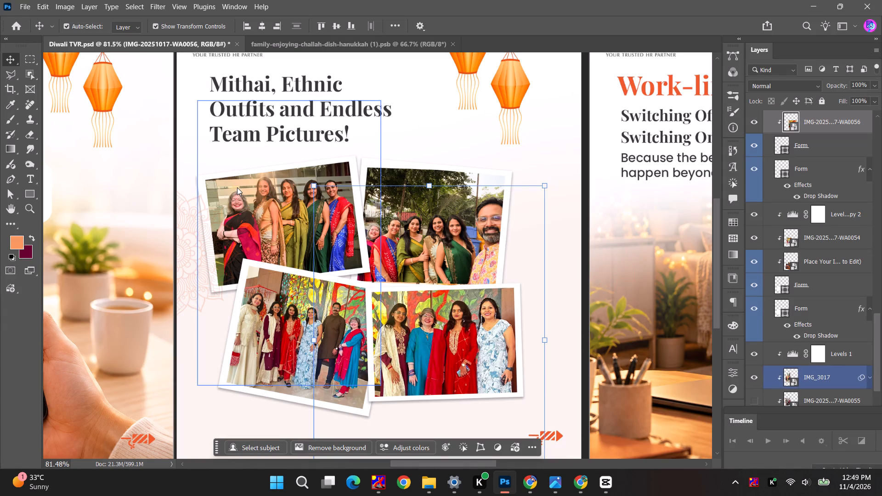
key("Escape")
Switch to the Dussehra day folder in Google Drive, preview IMG_3205.HEIC and download it.
key("alt+Tab")
key("alt+Tab")
left_click(505, 140, "alt")
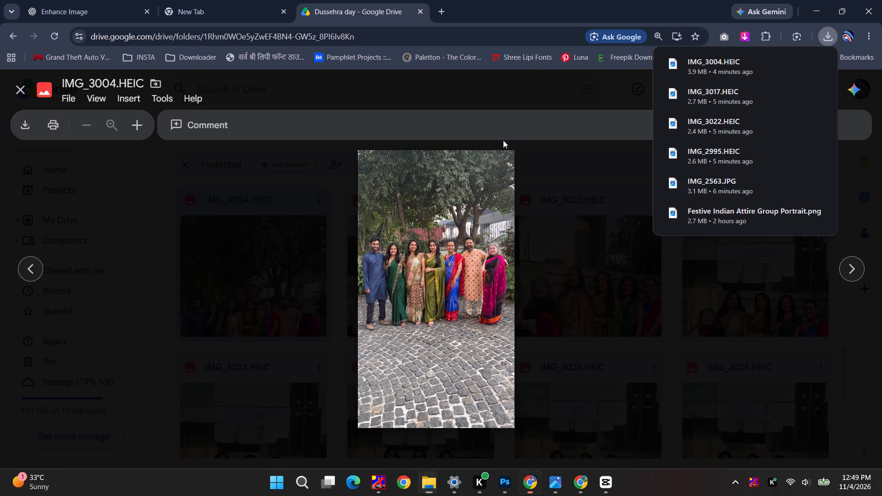
left_click(603, 219)
scroll(575, 286, "down", 5)
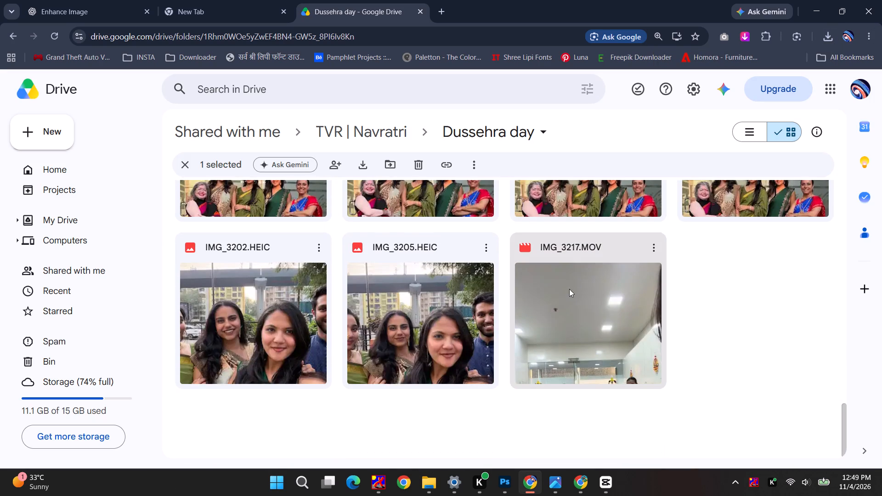
key("alt+Tab")
key("alt+Tab")
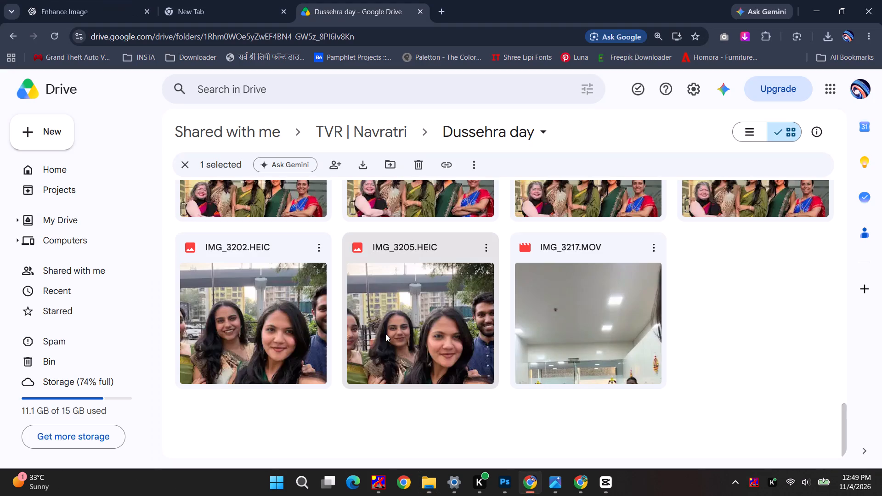
double_click(396, 337)
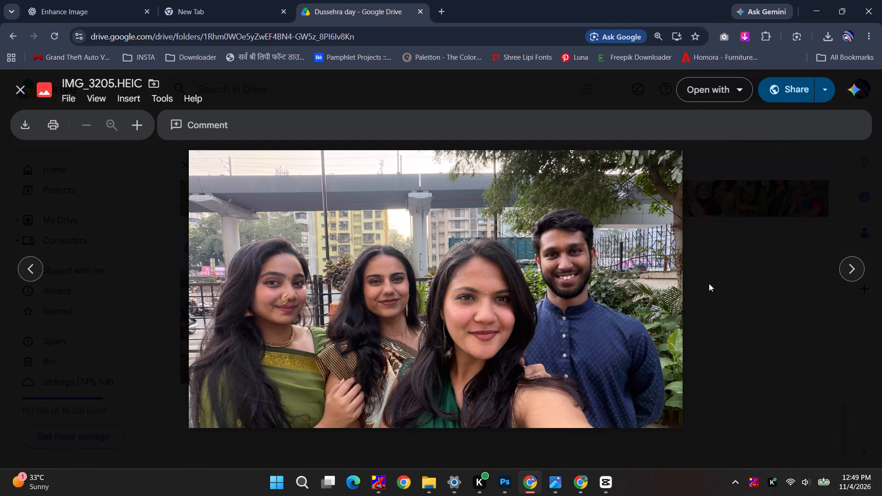
left_click(26, 128)
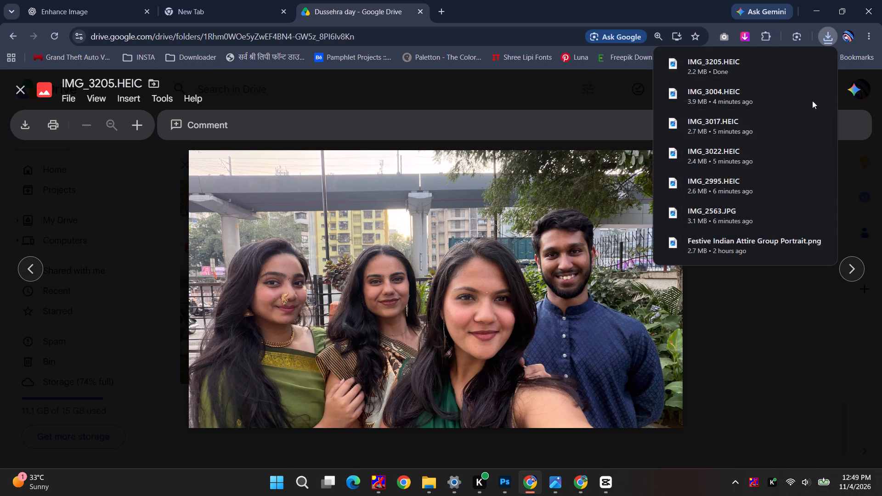
Look through the Dussehra day folder for more usable team photos, previewing IMG_2969, IMG_2995, IMG_3026 and IMG_3023.
key("Escape")
scroll(248, 322, "up", 6)
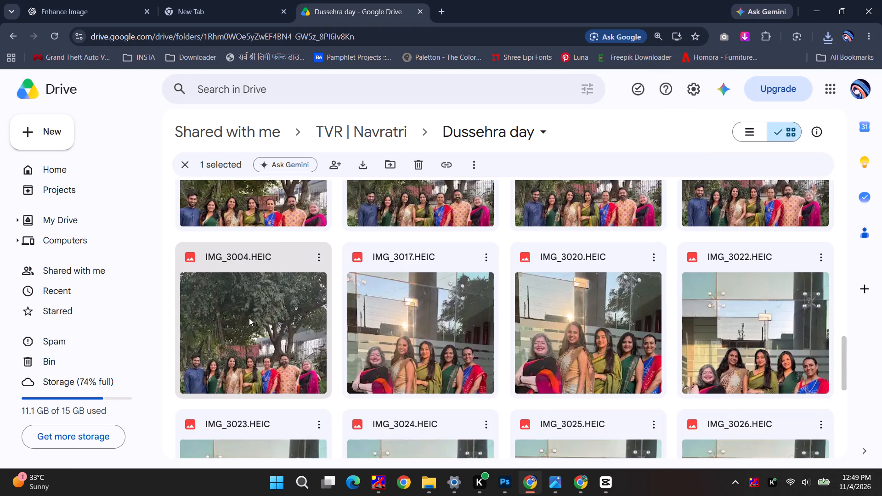
scroll(259, 264, "up", 5)
double_click(237, 279)
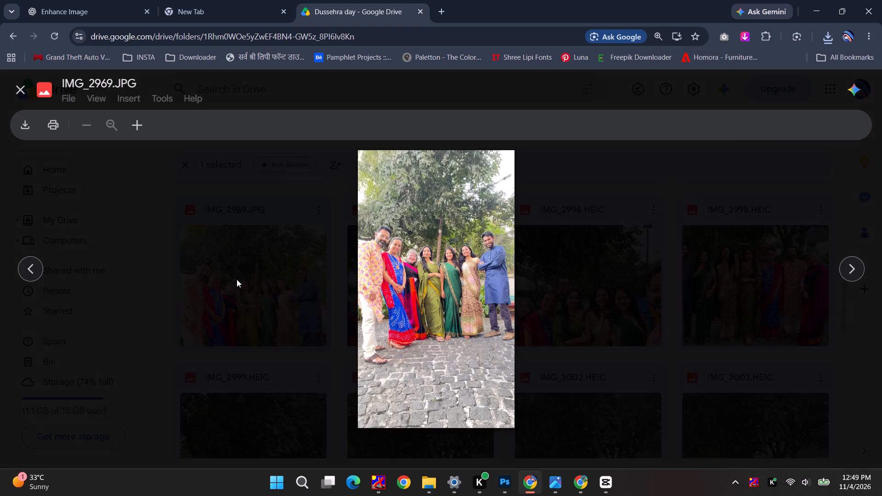
scroll(373, 292, "up", 6)
scroll(475, 316, "up", 15)
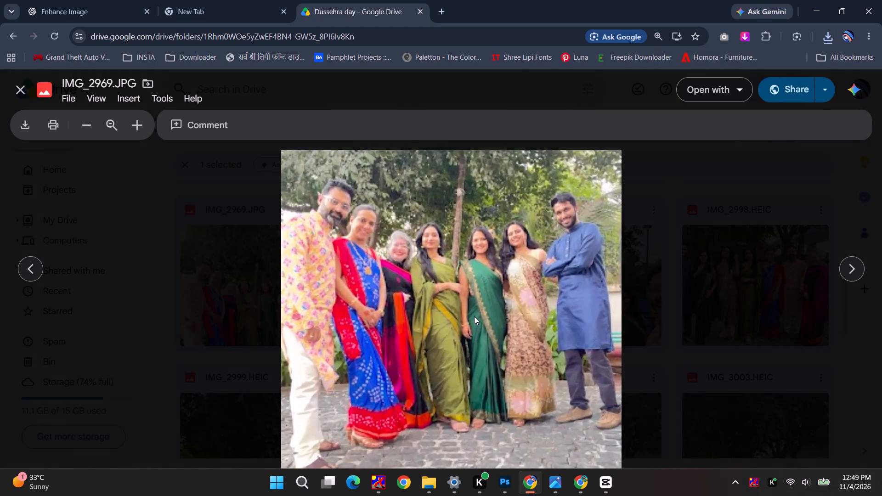
key("Escape")
scroll(474, 316, "down", 6)
double_click(432, 288)
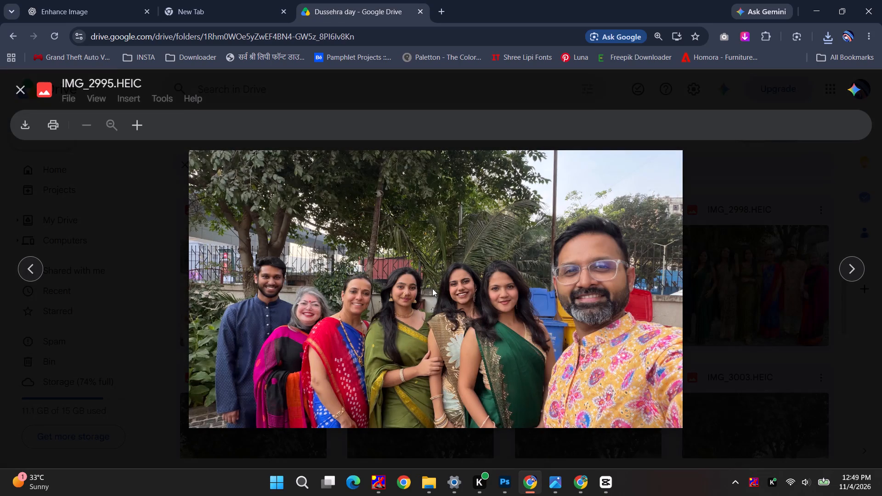
key("Escape")
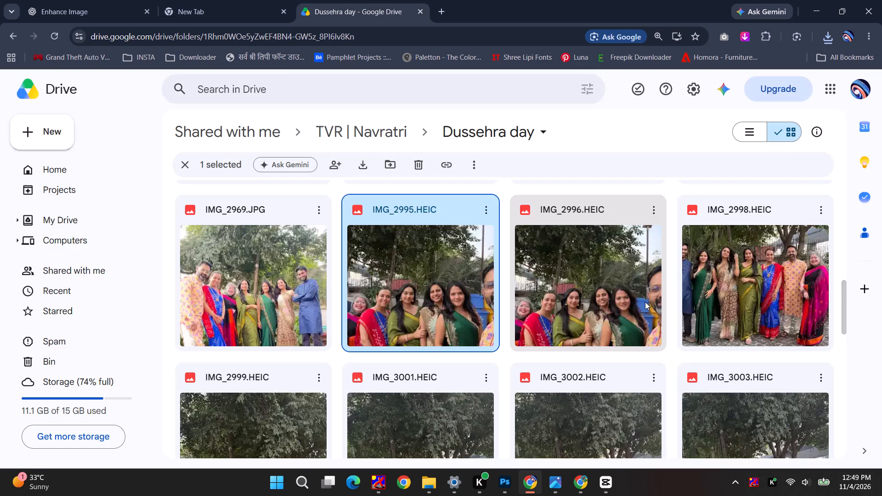
scroll(577, 300, "down", 4)
scroll(454, 321, "down", 2)
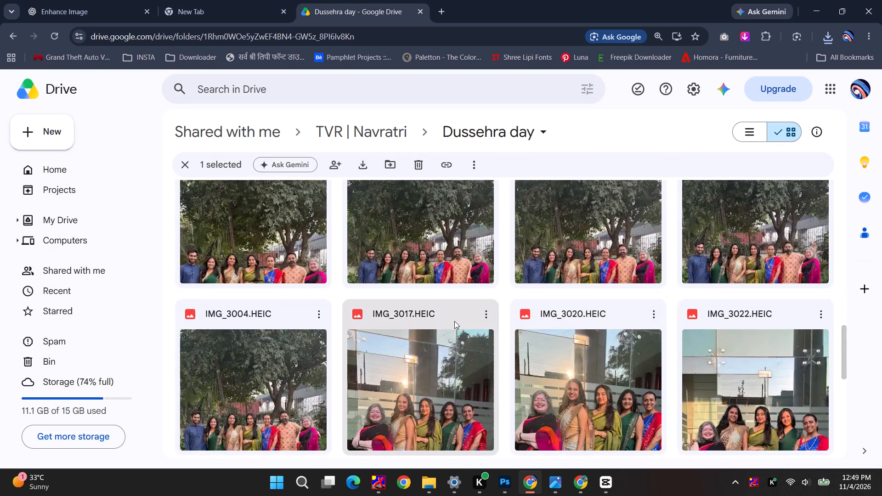
scroll(454, 321, "down", 1)
scroll(448, 265, "down", 3)
double_click(432, 349)
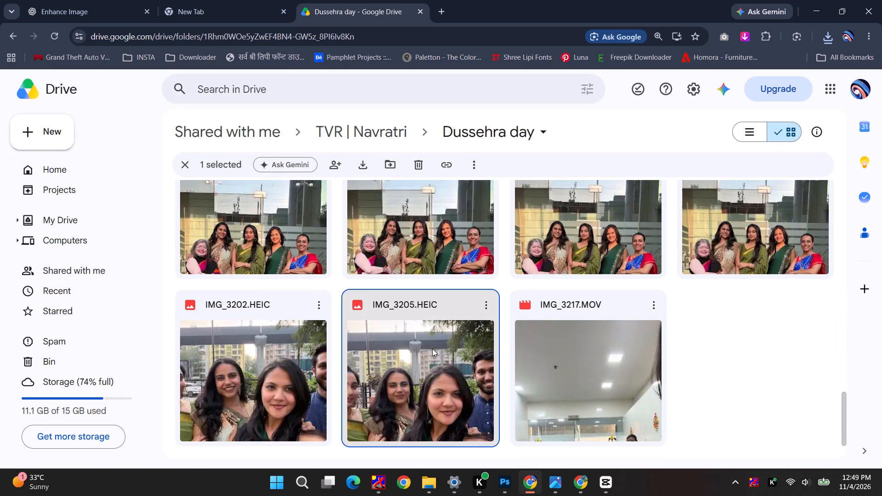
key("Escape")
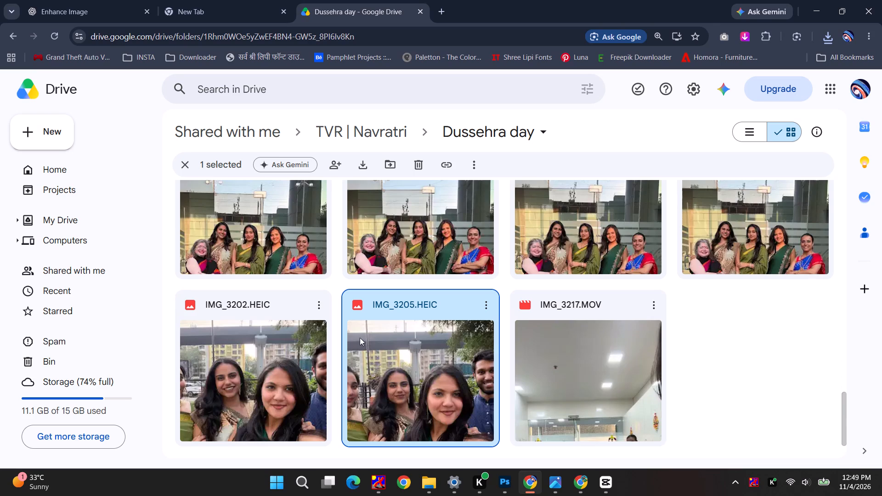
double_click(742, 239)
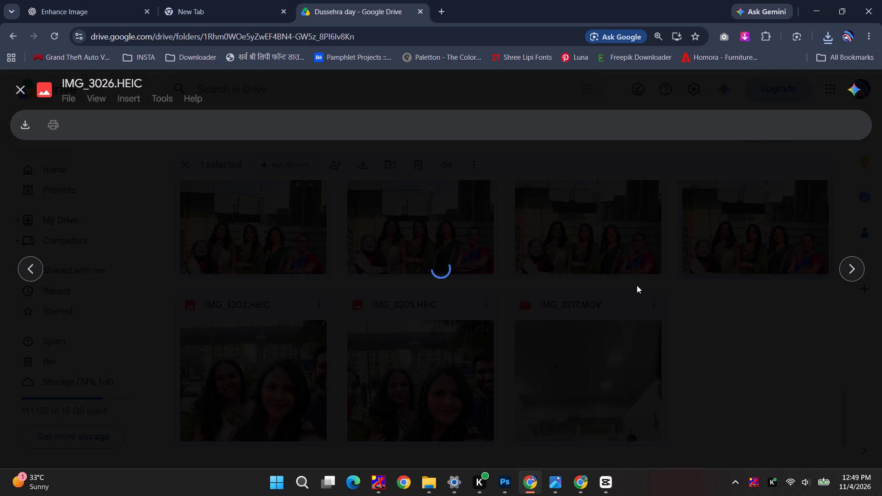
key("Escape")
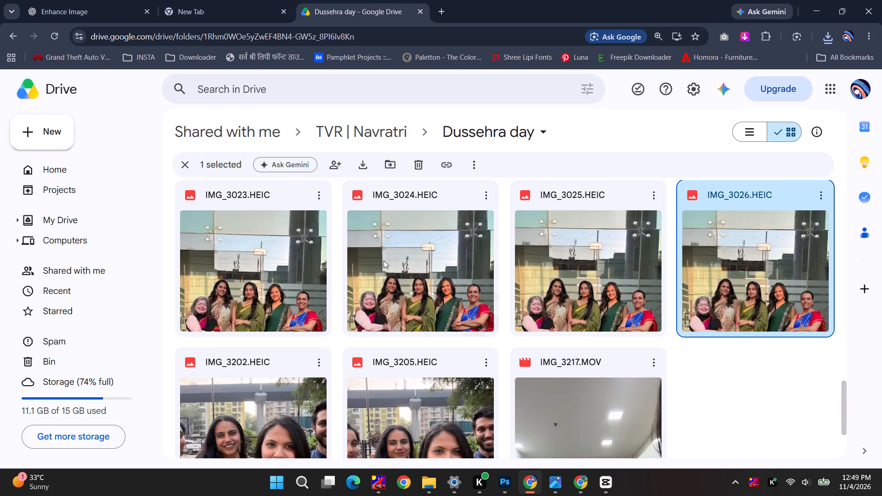
double_click(291, 278)
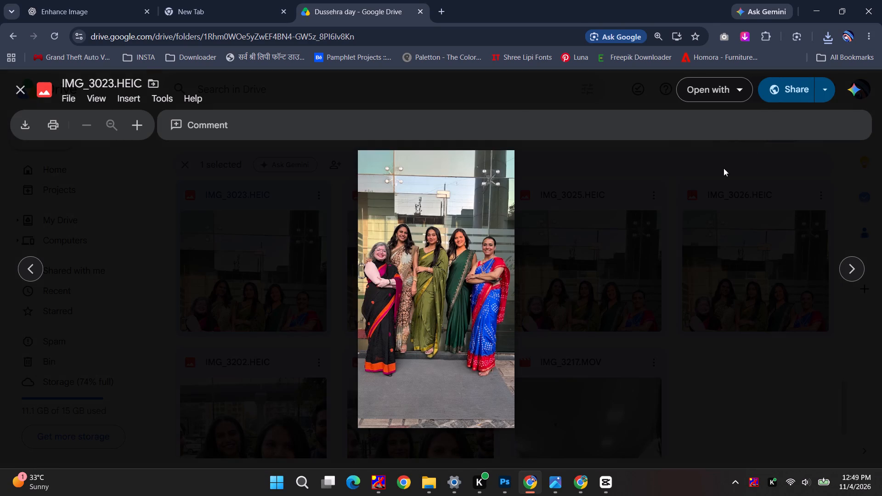
key("Escape")
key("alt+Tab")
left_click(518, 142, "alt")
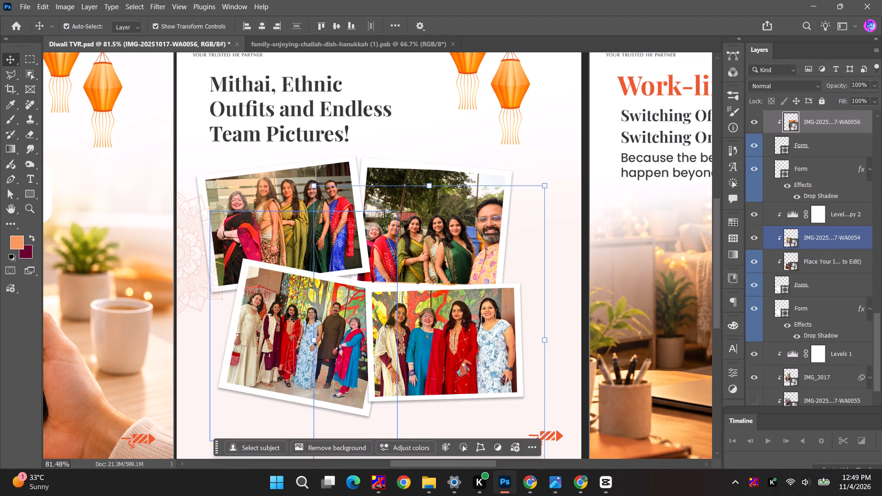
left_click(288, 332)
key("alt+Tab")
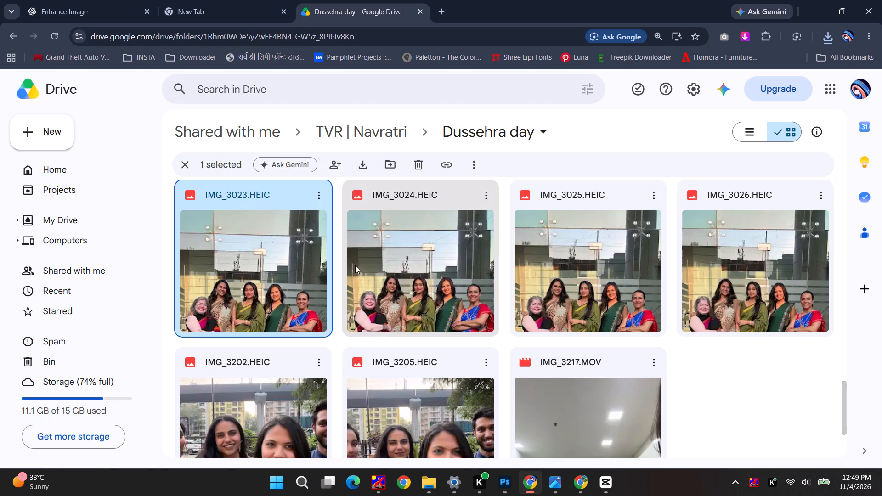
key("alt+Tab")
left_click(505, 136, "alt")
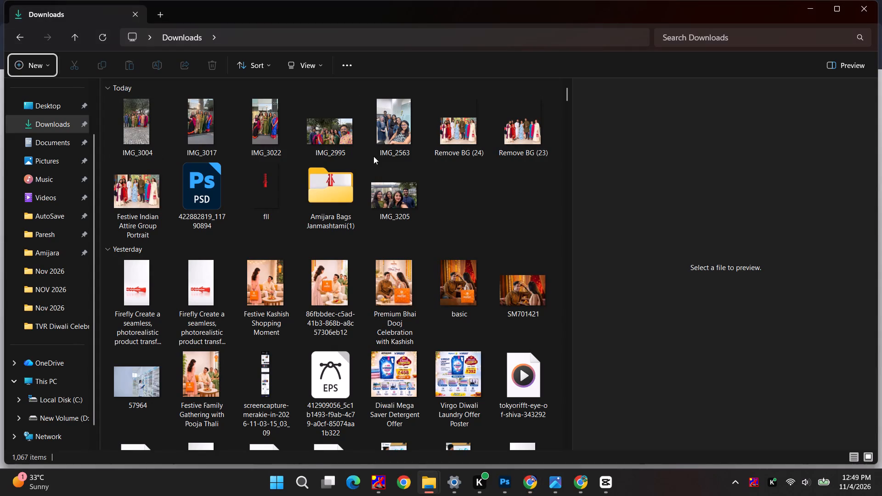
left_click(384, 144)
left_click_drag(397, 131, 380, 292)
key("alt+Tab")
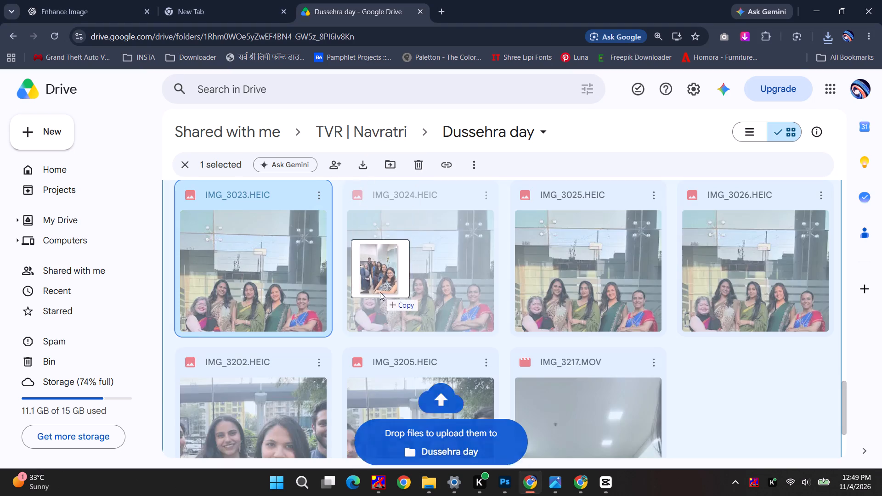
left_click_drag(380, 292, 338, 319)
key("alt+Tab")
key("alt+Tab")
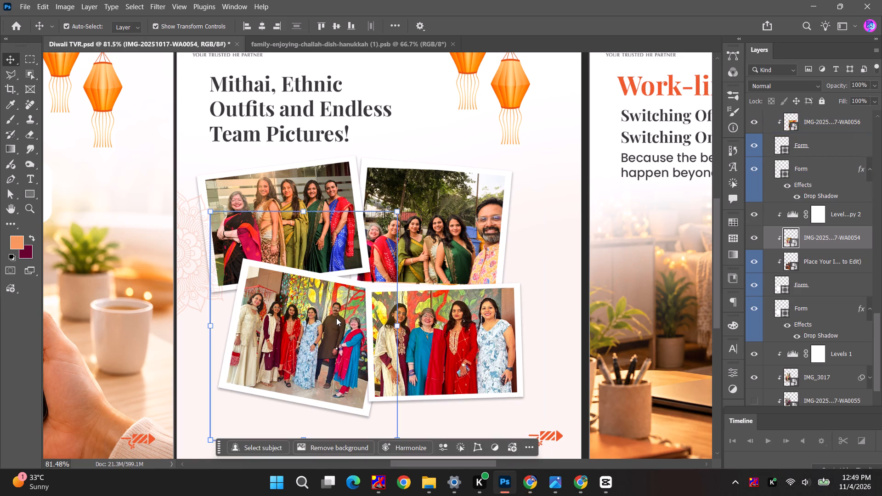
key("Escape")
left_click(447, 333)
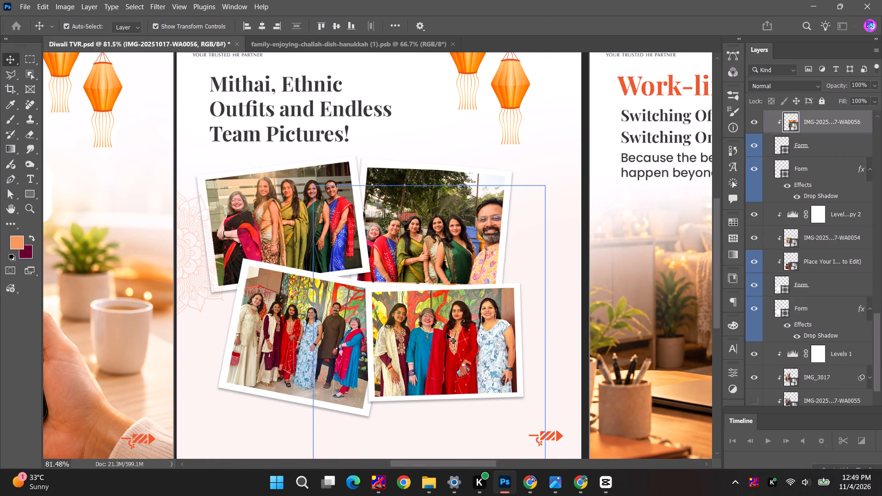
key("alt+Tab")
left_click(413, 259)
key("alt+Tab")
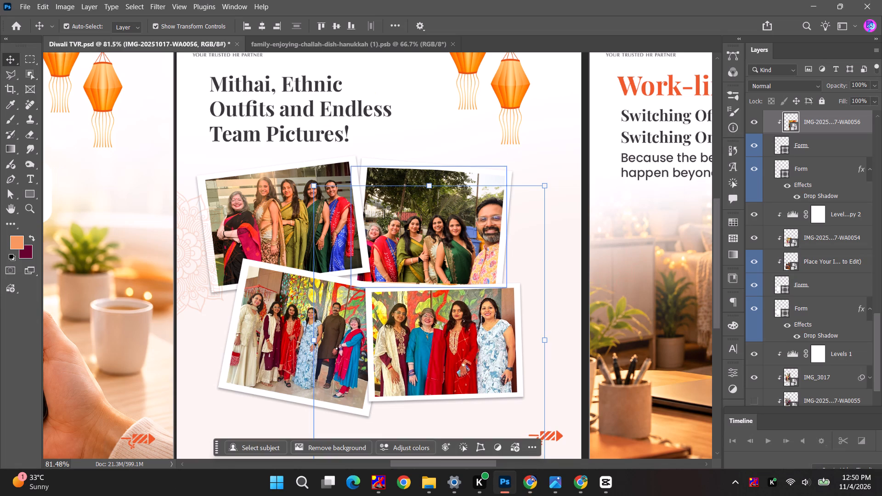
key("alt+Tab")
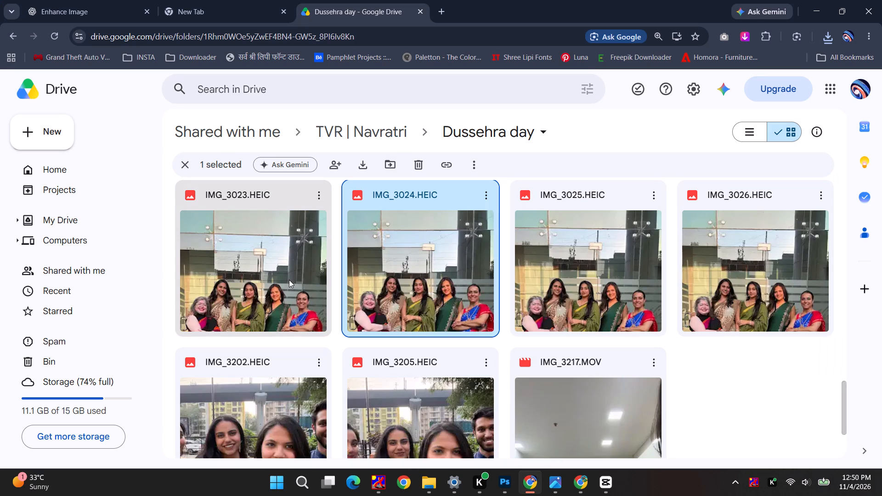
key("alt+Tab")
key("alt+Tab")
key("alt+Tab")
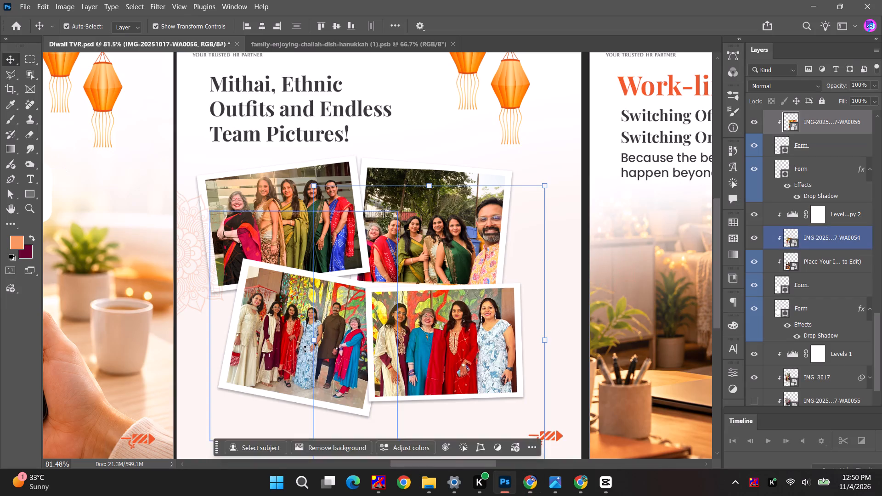
Examine the downloaded IMG_3022, IMG_2563 and IMG_2995 pictures in the Downloads folder as candidates for the remaining collage frames.
left_click(304, 349)
key("alt+Tab")
key("alt+Tab")
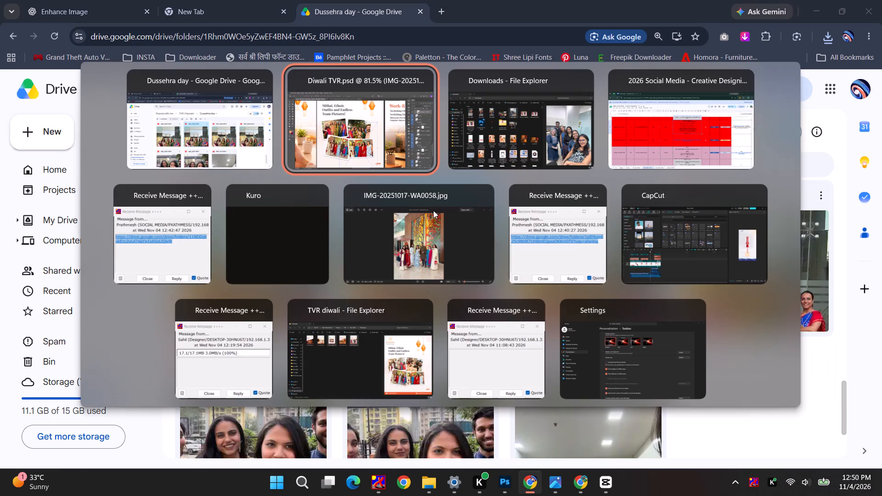
left_click(498, 142, "alt")
left_click(277, 122)
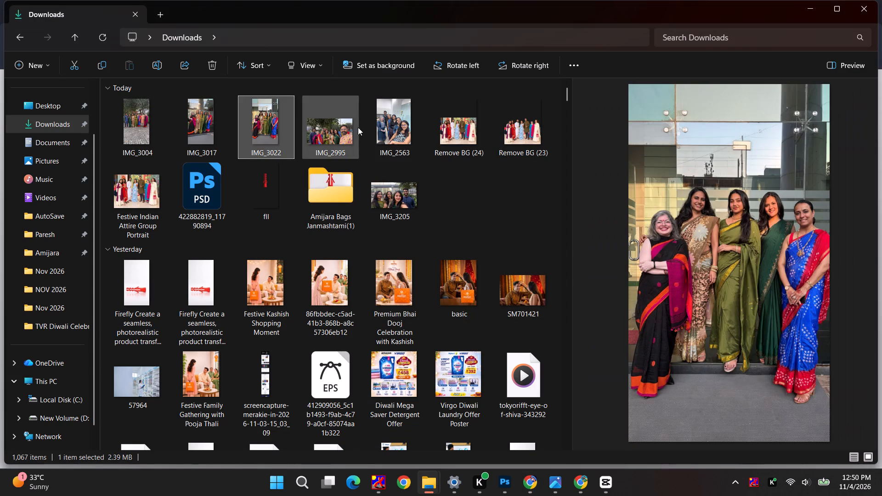
left_click(396, 128)
left_click(315, 129)
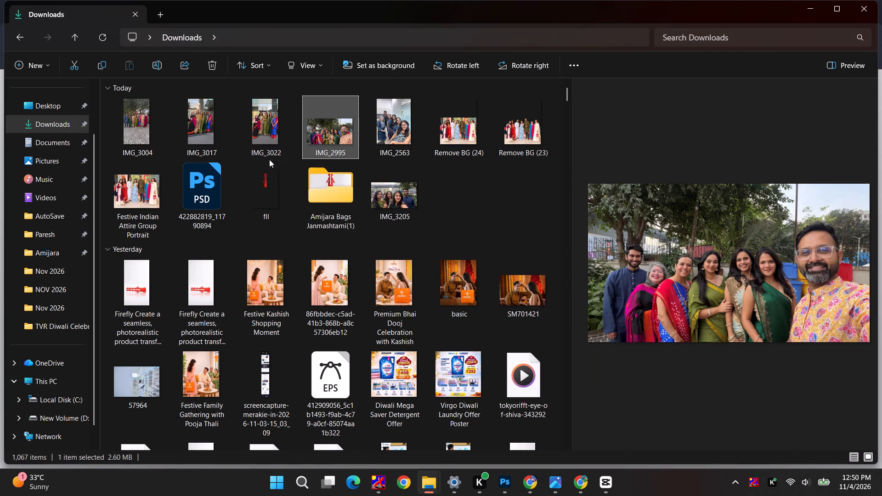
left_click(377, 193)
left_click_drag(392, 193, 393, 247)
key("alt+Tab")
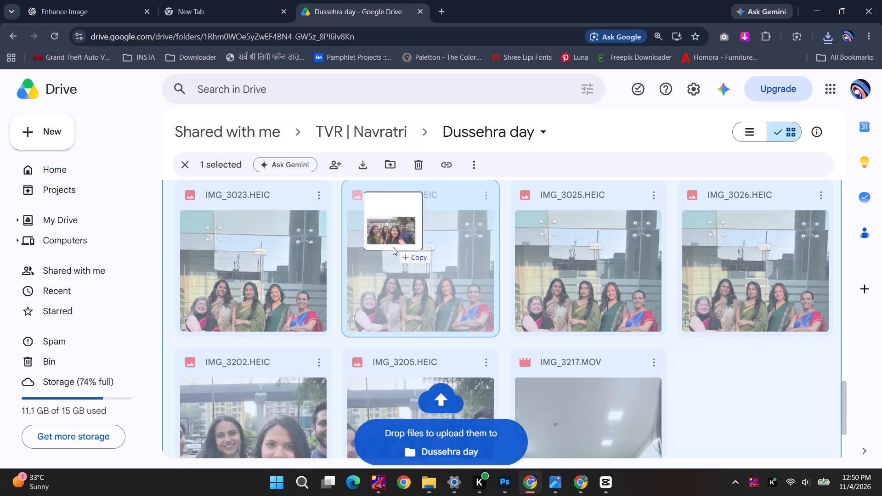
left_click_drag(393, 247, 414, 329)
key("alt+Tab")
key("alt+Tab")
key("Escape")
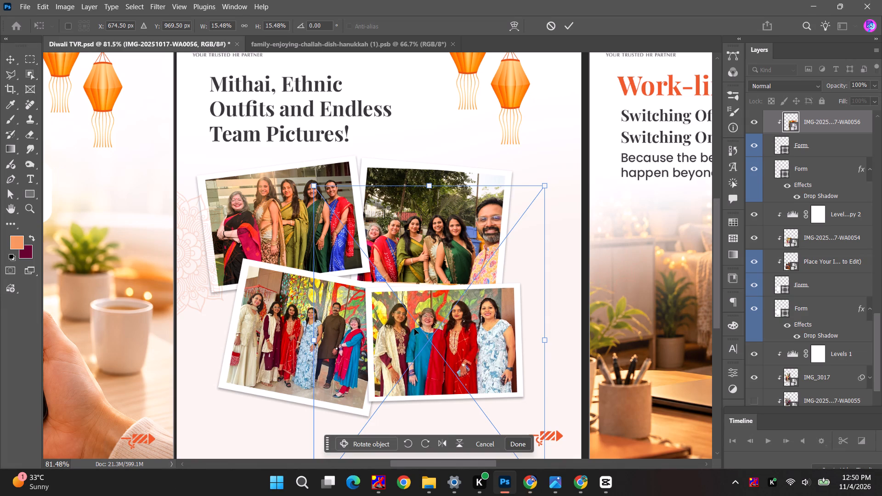
Place IMG_3205 from the Downloads folder into Diwali TVR.psd, scaled to about 2.53% and covering the lower-right collage frame.
key("alt+Tab")
key("alt+Tab")
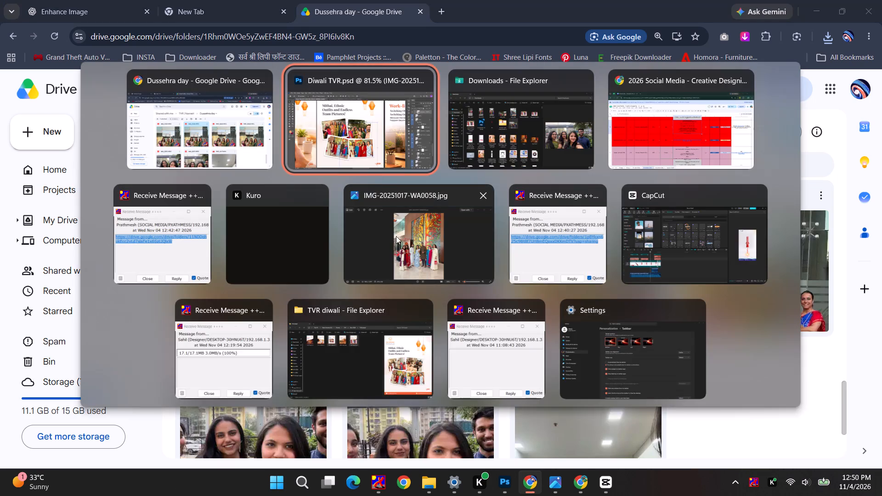
key("alt+Tab")
left_click_drag(394, 188, 421, 325)
key("alt+Tab")
key("alt+Tab")
key("alt+Tab")
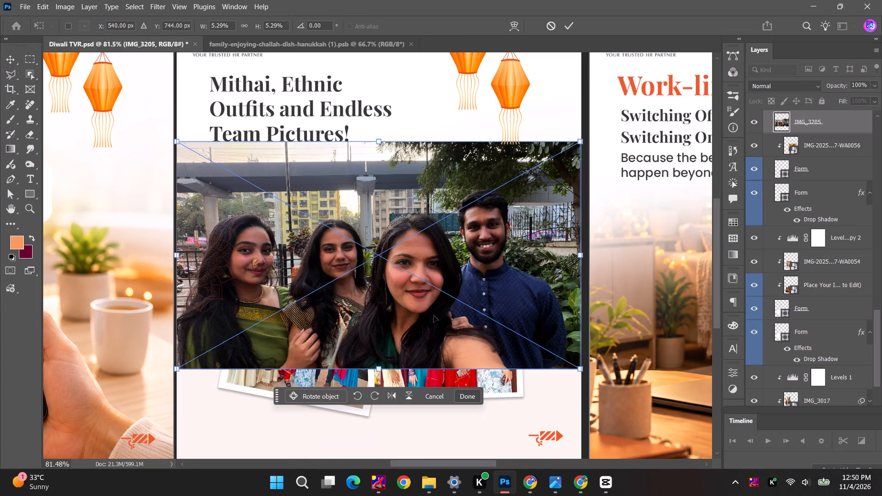
left_click_drag(585, 254, 471, 230, "alt+shift")
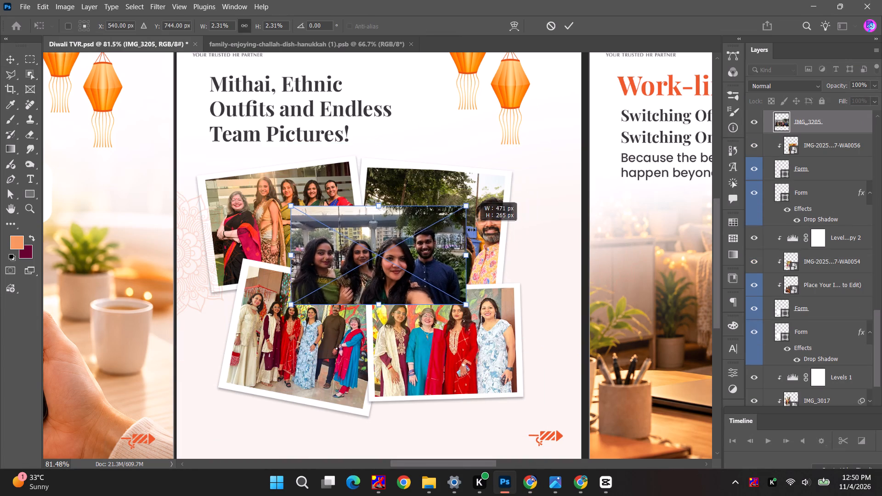
left_click_drag(397, 241, 433, 338)
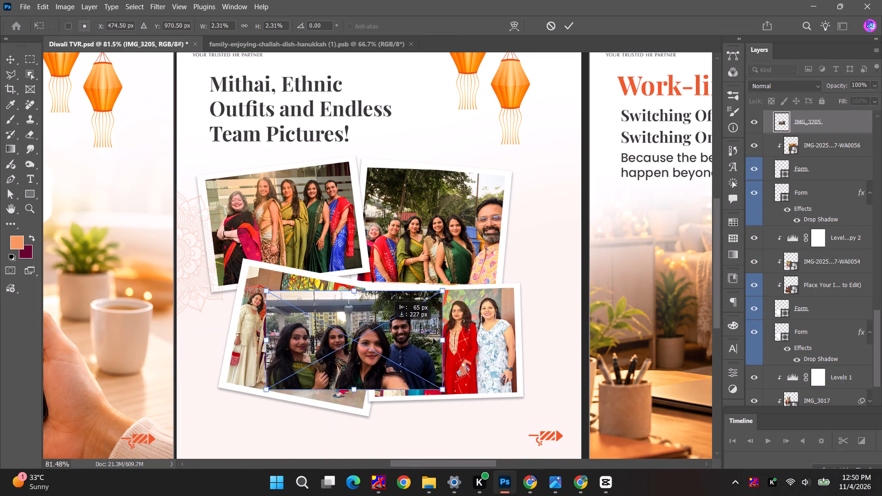
left_click_drag(433, 338, 463, 322)
left_click_drag(537, 387, 550, 403, "shift")
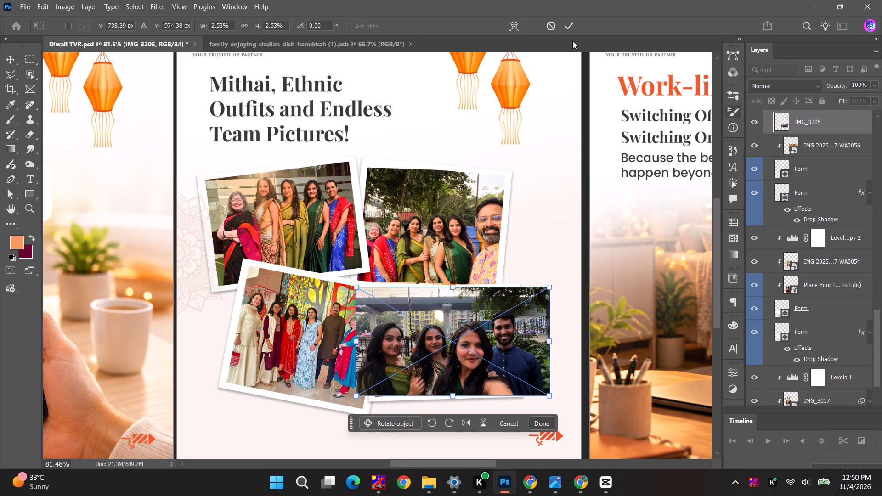
left_click(569, 24)
Clip IMG_3205 to the lower-right frame by moving it below the IMG-20251017-WA0056 photo, and hide that old photo.
left_click_drag(817, 119, 816, 151)
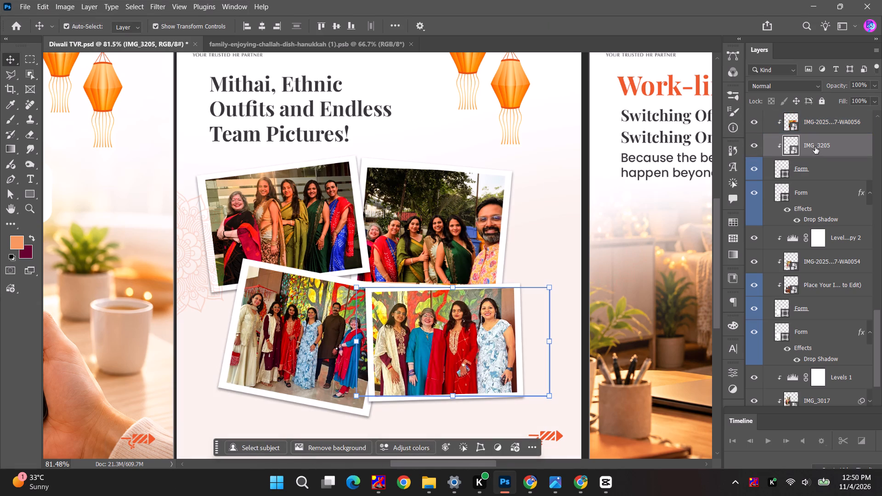
left_click(752, 121)
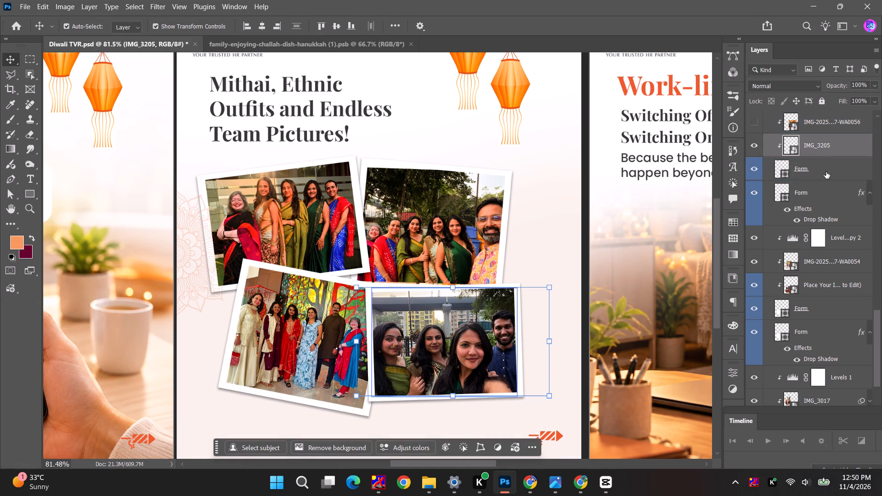
Shift the IMG_3205 photo slightly left within the lower-right frame to bring the group nearer its centre.
scroll(463, 345, "up", 4, "alt")
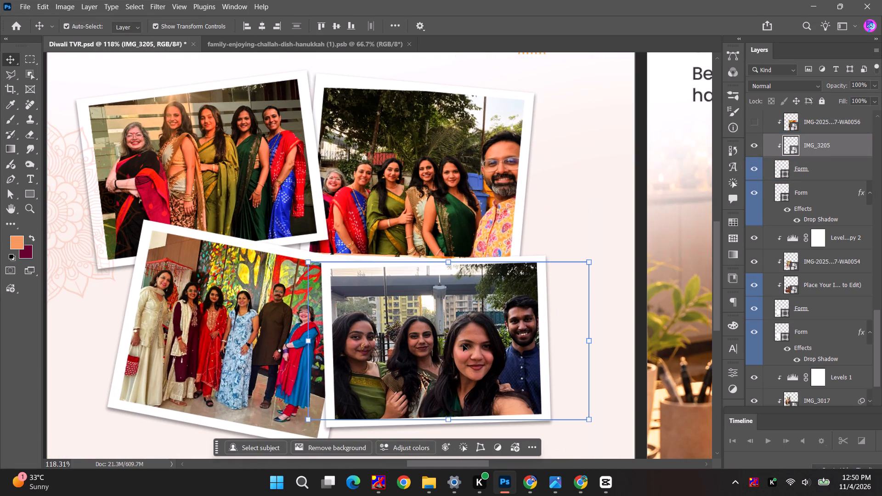
left_click(466, 342)
left_click_drag(483, 334, 476, 334)
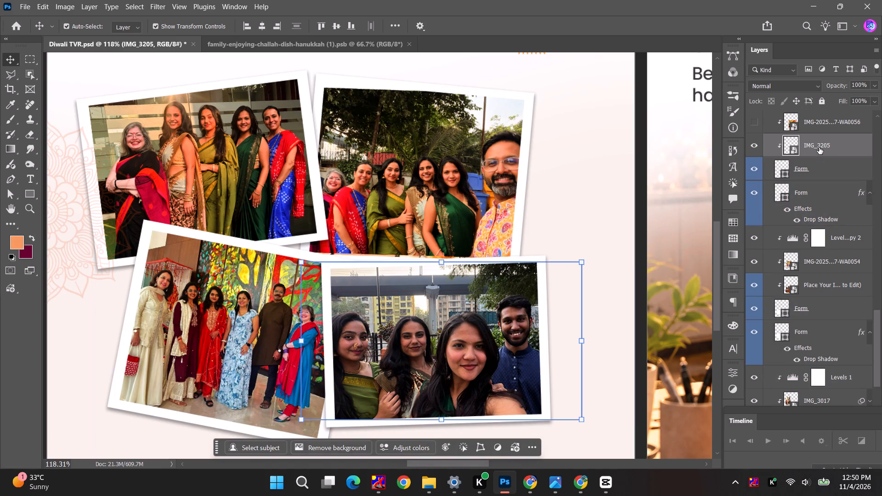
left_click(502, 355)
Duplicate the lower-left photo's Levels adjustment as a clipped layer above IMG_3205, and hide the old Levels 1 copy 3 adjustment.
left_click_drag(837, 237, 836, 182, "alt")
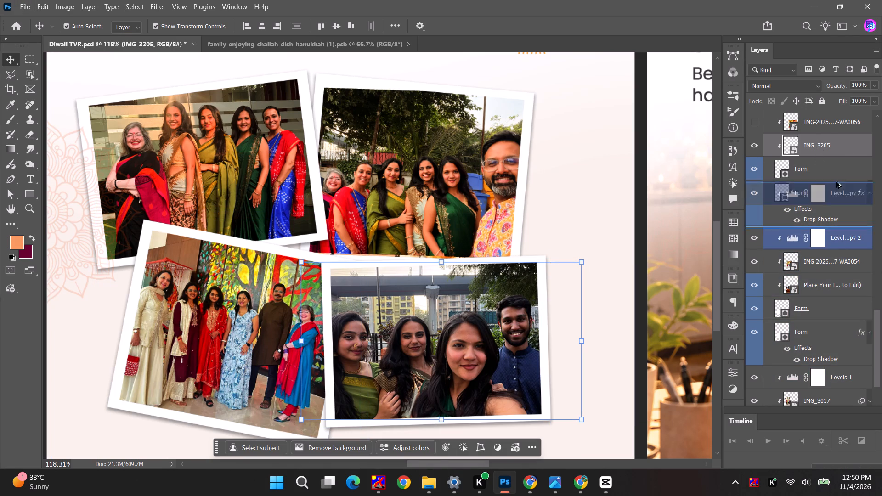
left_click_drag(836, 182, 833, 137, "alt")
scroll(828, 172, "up", 5)
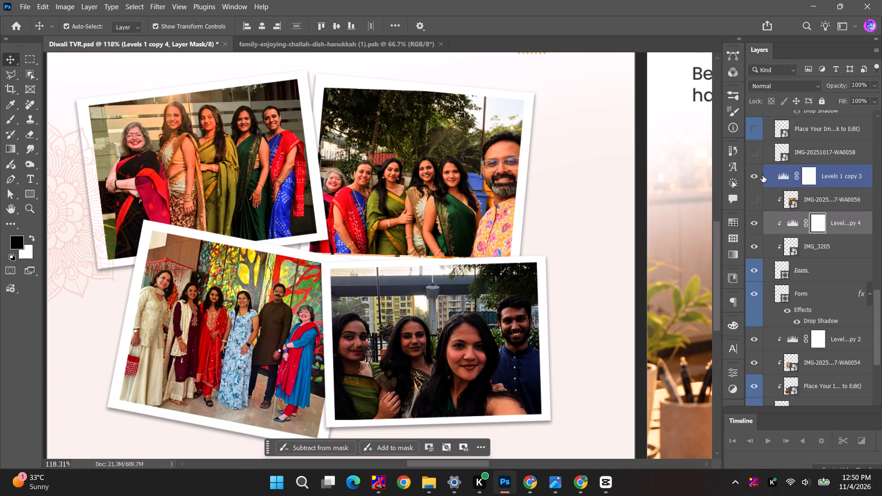
left_click(762, 175)
double_click(756, 225)
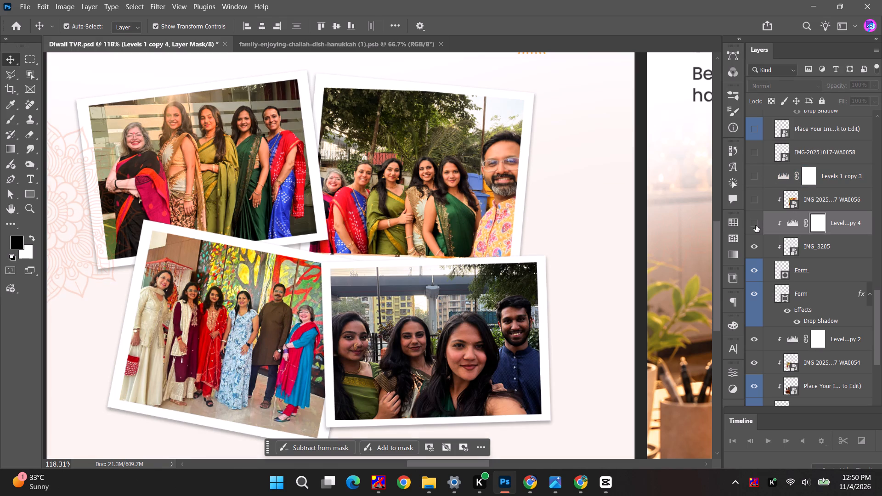
Set the midtone level of IMG_3205's Levels adjustment to 0.97.
double_click(790, 225)
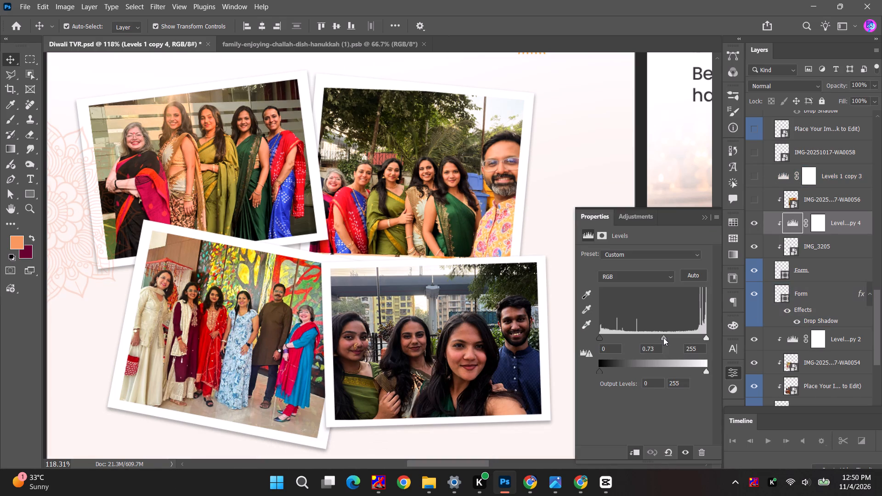
left_click_drag(663, 338, 654, 338)
Copy the Camera Raw smart filter from the IMG_3017 layer onto the IMG_3205 layer.
scroll(825, 365, "down", 1)
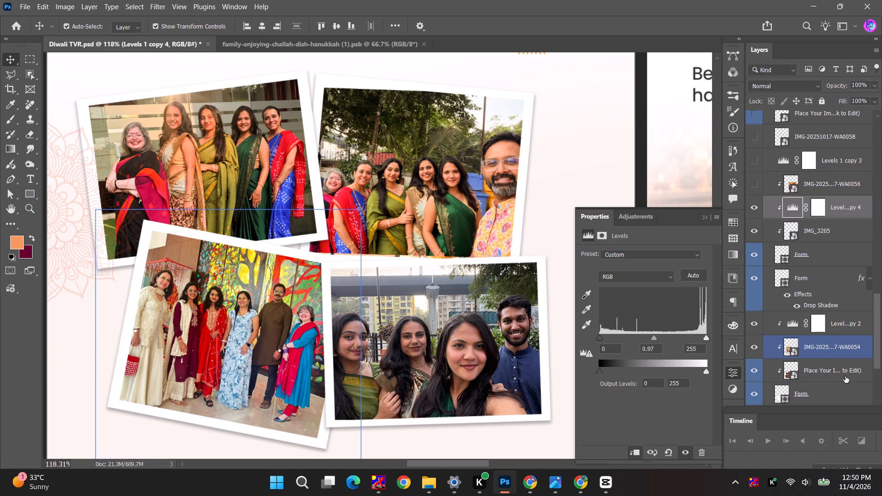
left_click(830, 223)
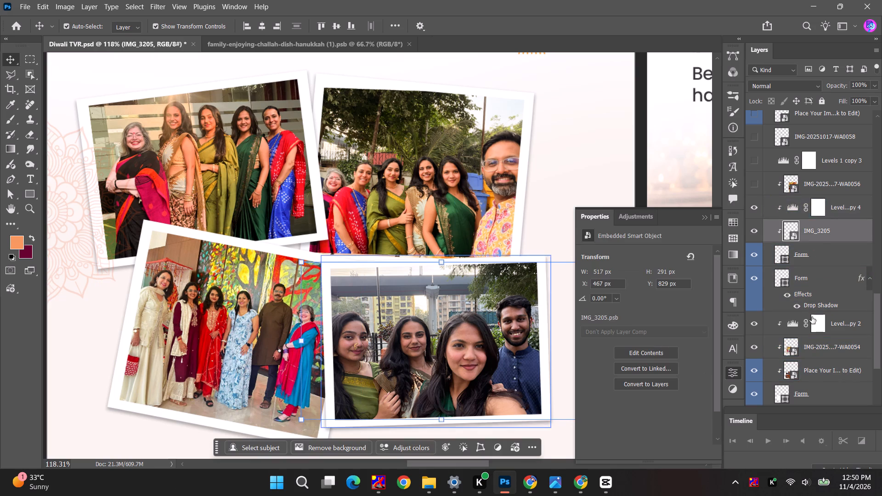
scroll(812, 319, "up", 5)
scroll(819, 193, "up", 5)
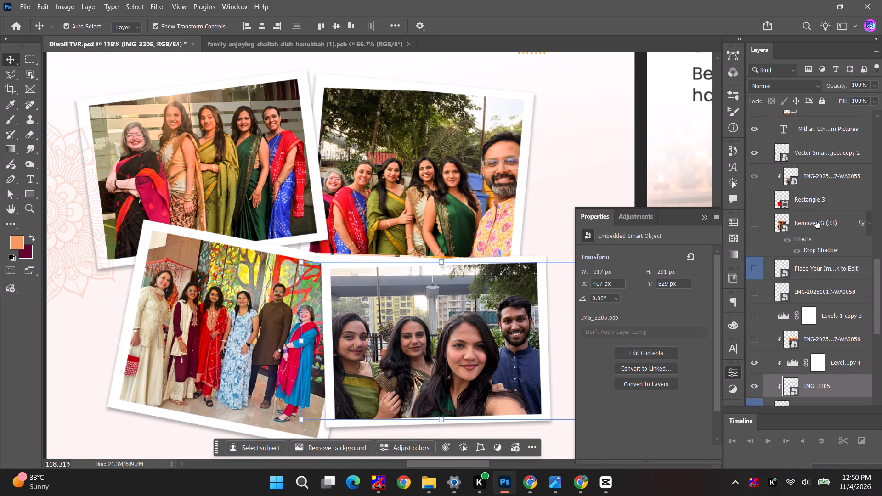
scroll(816, 221, "up", 4)
left_click(484, 213)
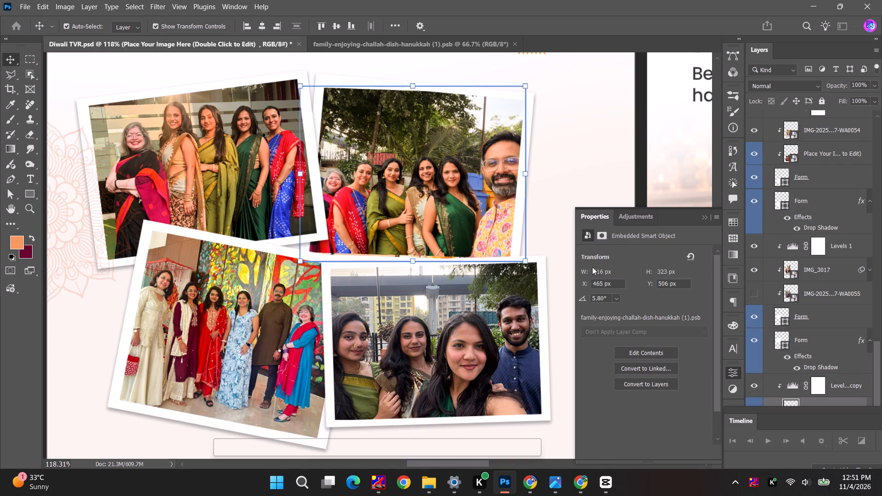
scroll(860, 351, "down", 5)
left_click(434, 352)
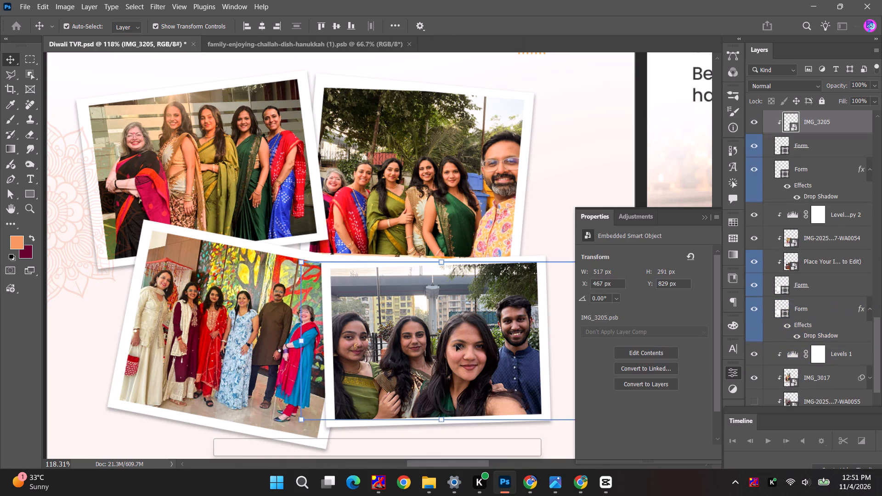
scroll(804, 297, "down", 6)
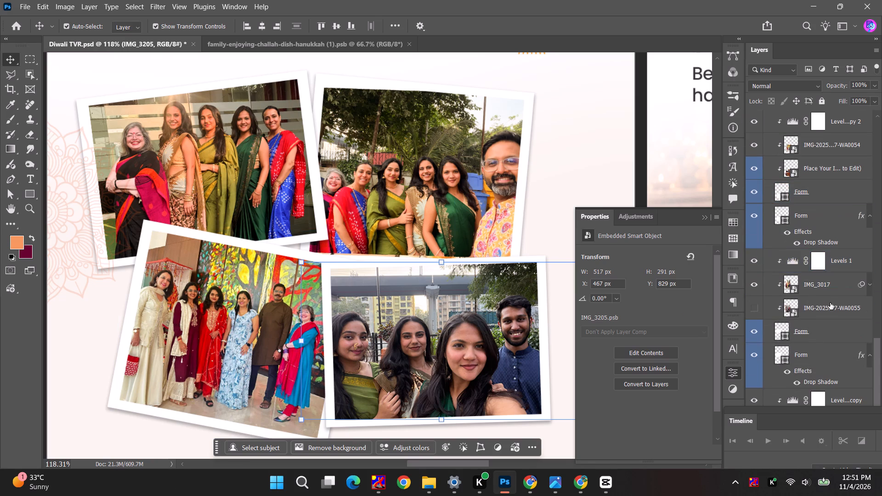
scroll(865, 300, "up", 5)
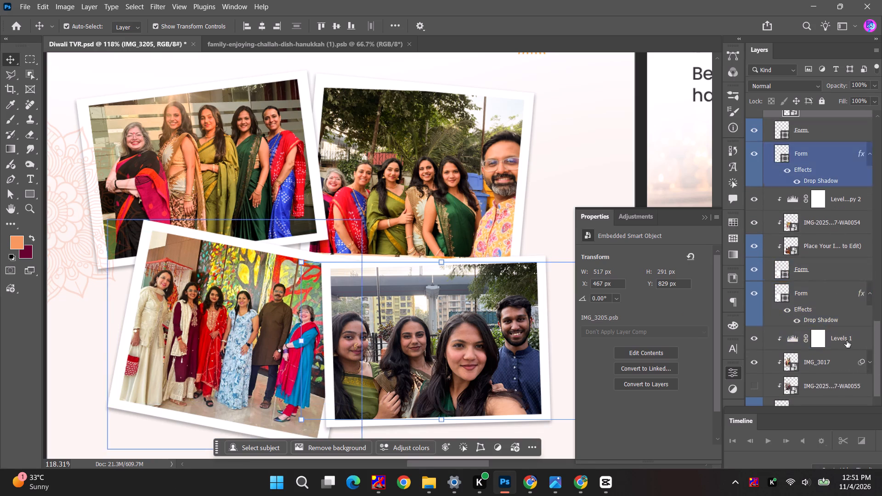
left_click(872, 363)
scroll(865, 370, "down", 2)
scroll(844, 368, "up", 2)
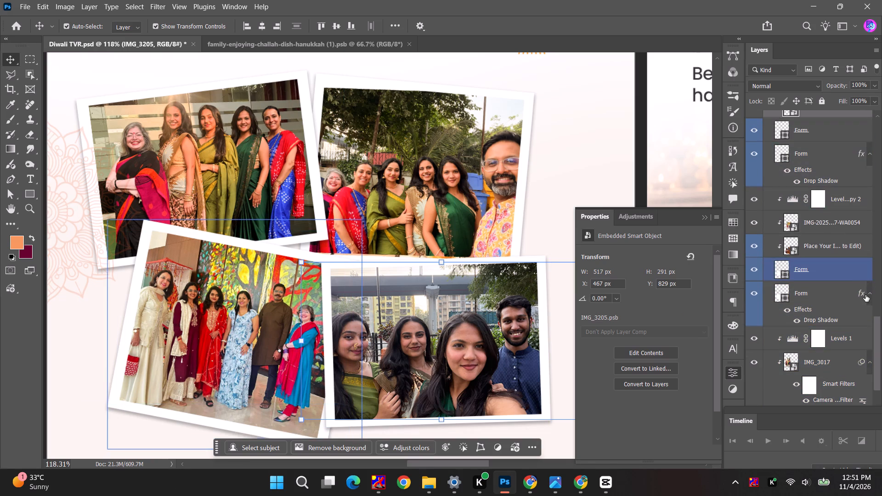
left_click_drag(827, 402, 828, 120, "alt")
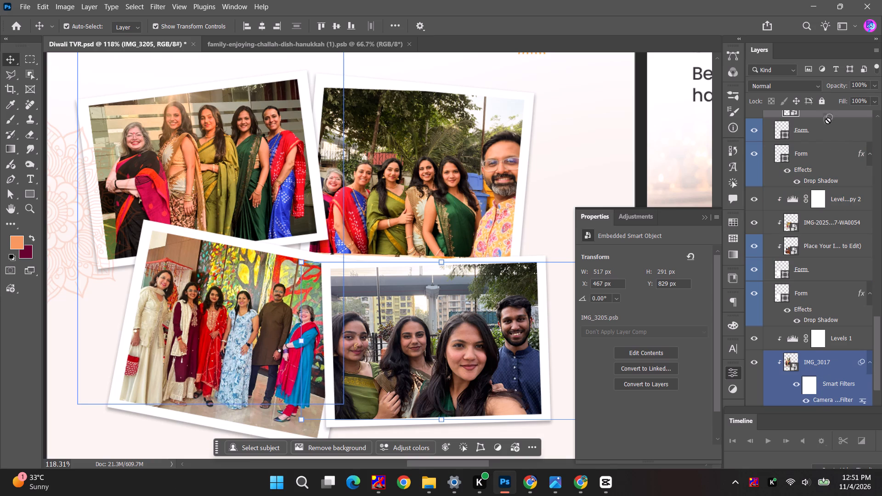
left_click_drag(828, 120, 827, 116, "alt")
scroll(815, 187, "up", 2)
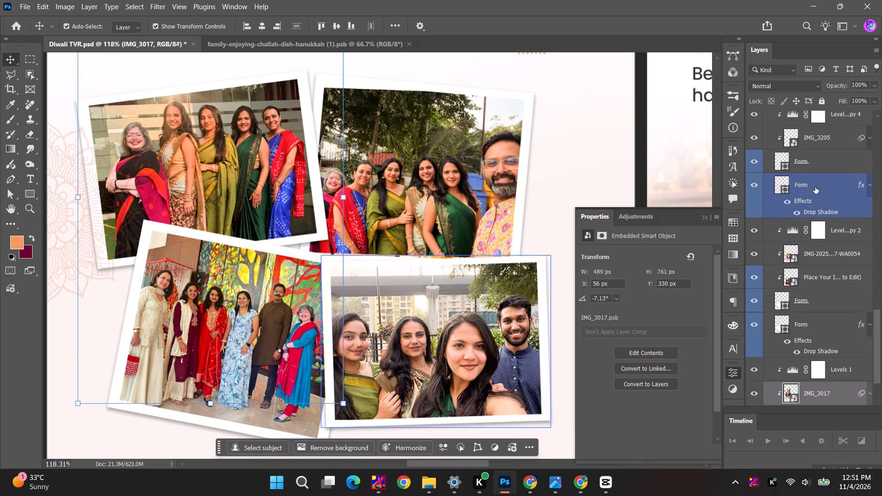
Edit IMG_3205's Camera Raw filter, setting Exposure to +0.35 and Temperature to +4, and apply the changes.
scroll(818, 242, "down", 2)
left_click(476, 354)
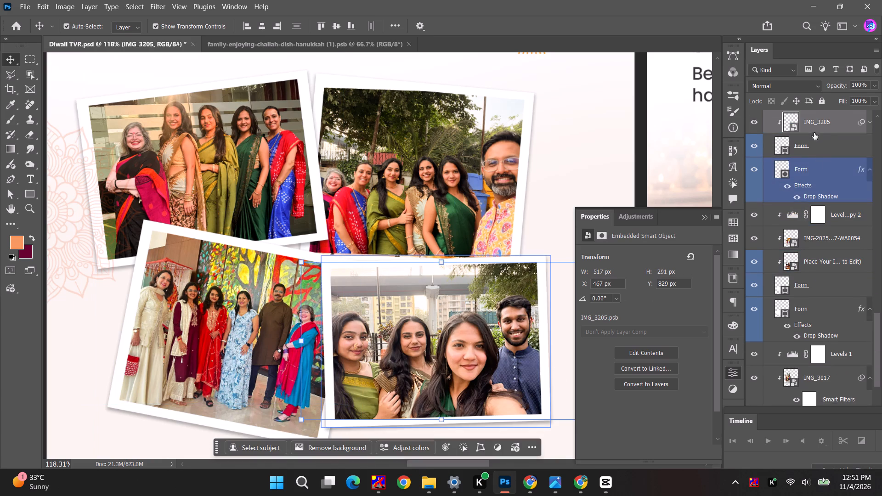
left_click(870, 123)
double_click(828, 161)
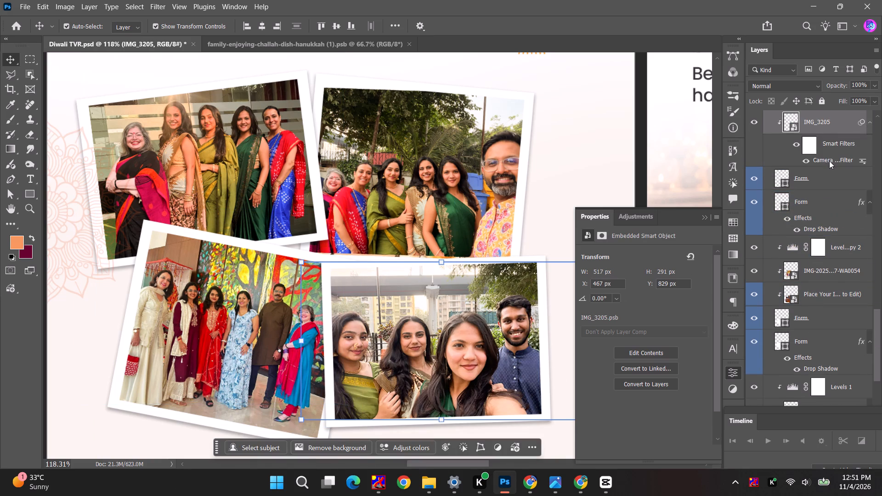
left_click_drag(373, 273, 486, 217)
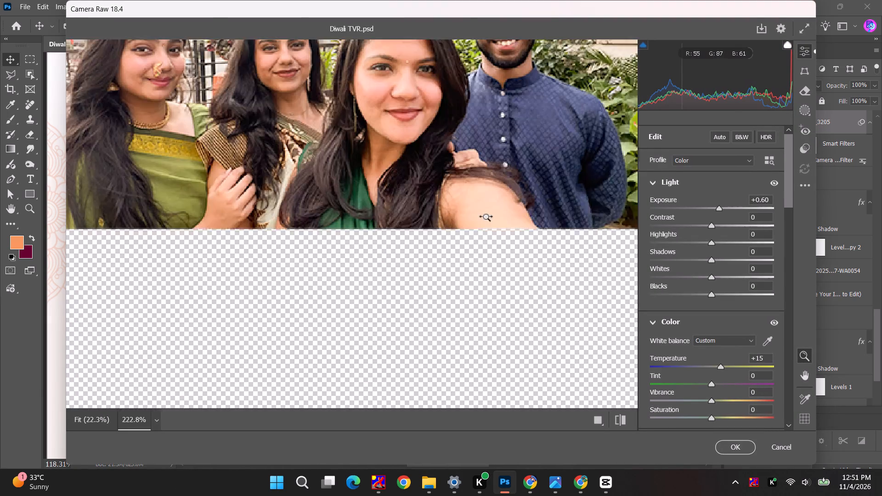
left_click_drag(486, 217, 475, 248)
left_click(720, 207)
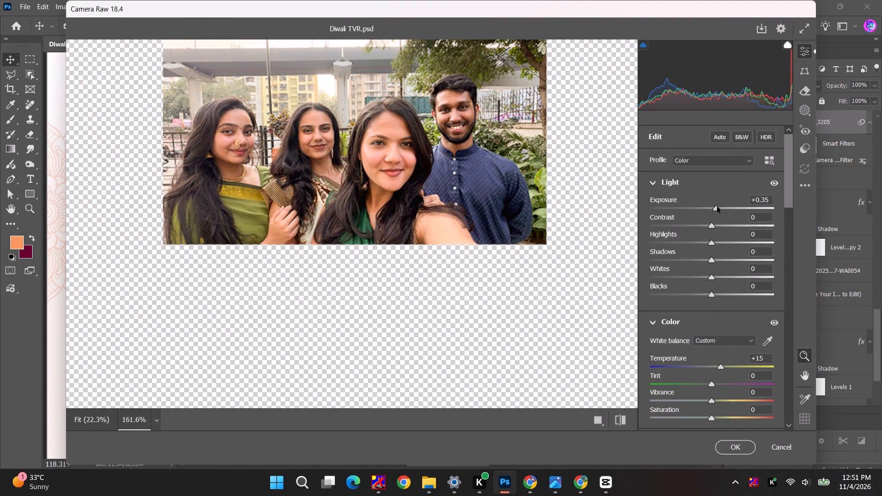
left_click_drag(719, 368, 712, 368)
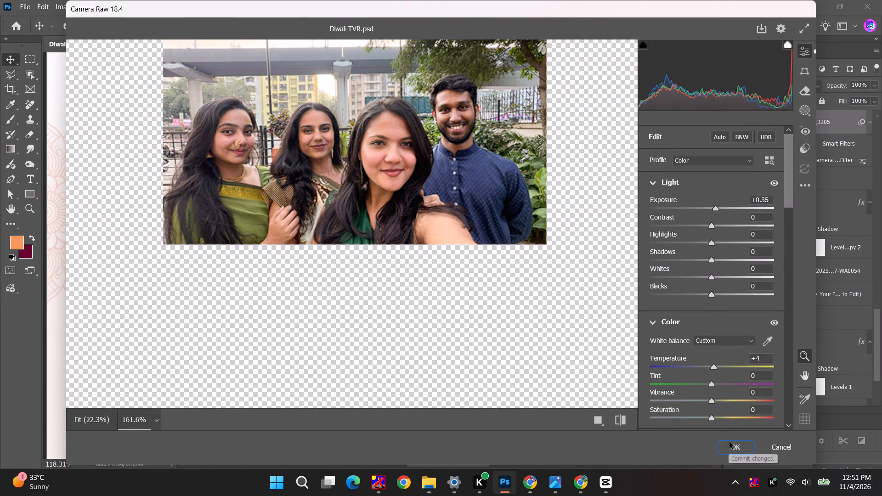
left_click(733, 445)
left_click(570, 165)
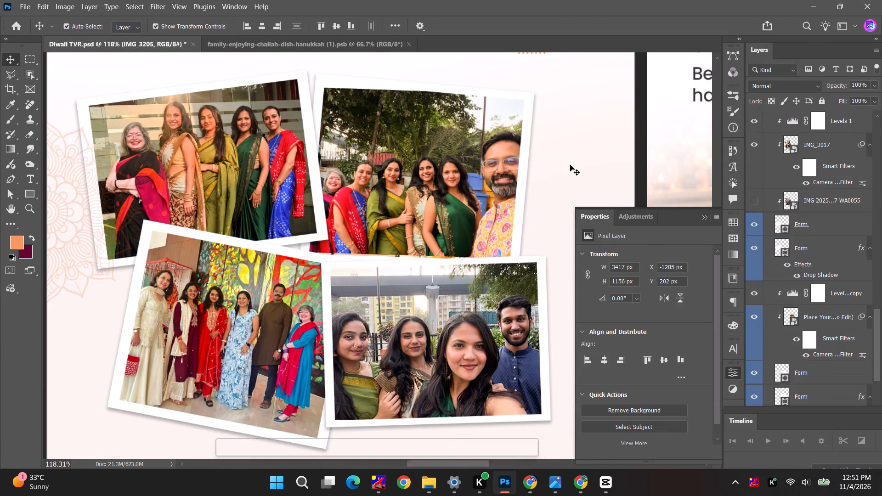
Select the lower-left collage photo, switch to Chrome, and browse the Dussehra day Drive folder for a possible replacement picture.
scroll(570, 167, "down", 4, "alt")
key("space")
left_click_drag(522, 206, 511, 228)
left_click(321, 310)
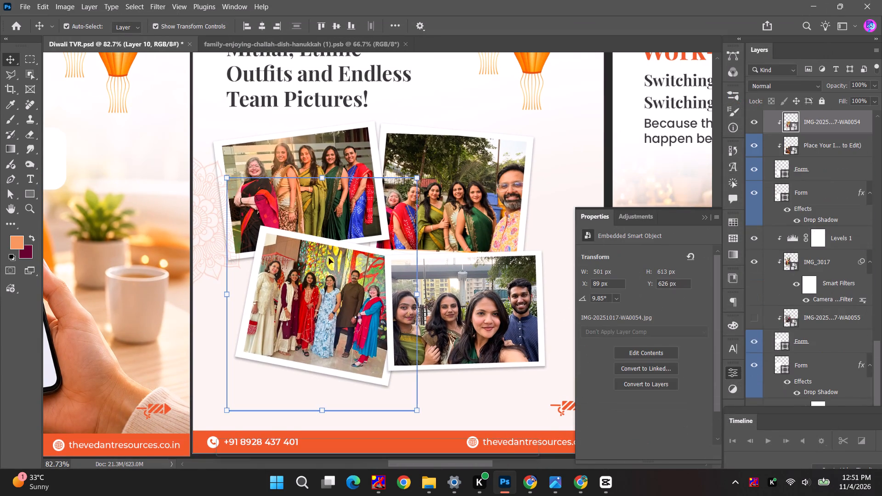
key("alt+Tab")
key("alt+Tab")
key("alt+Tab")
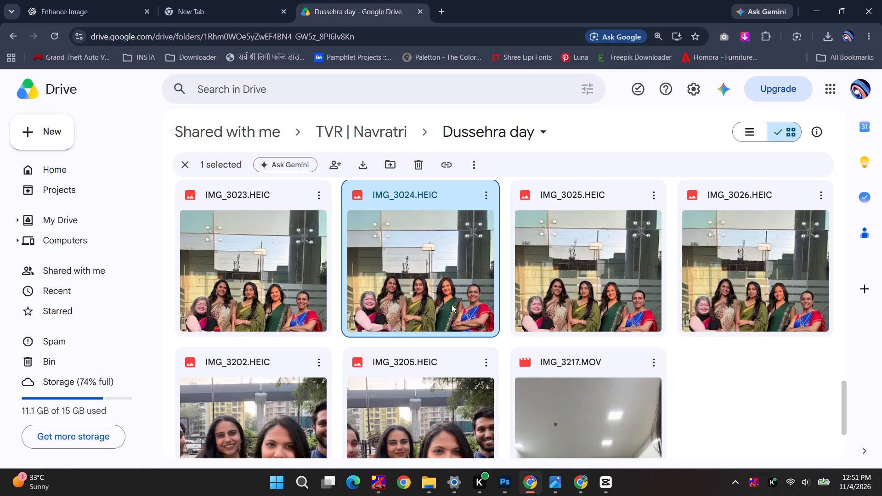
scroll(444, 311, "down", 4)
scroll(434, 315, "up", 3)
scroll(619, 249, "up", 3)
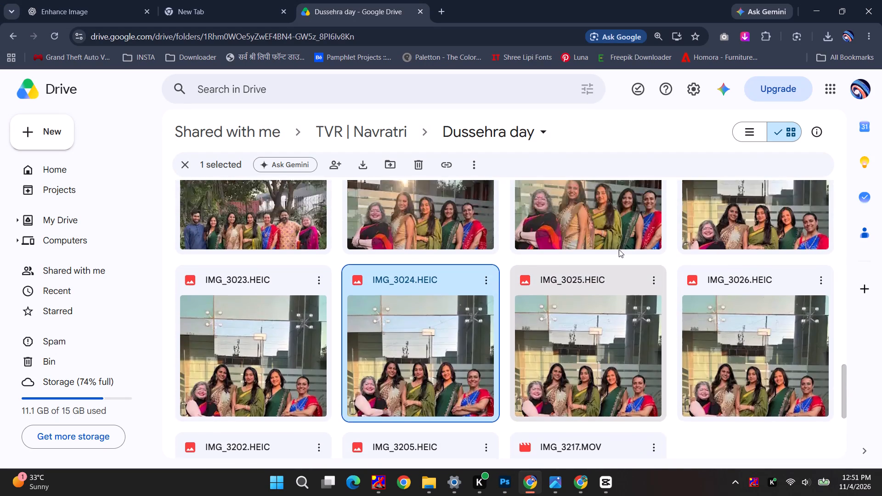
left_click(289, 354)
key("alt+Tab")
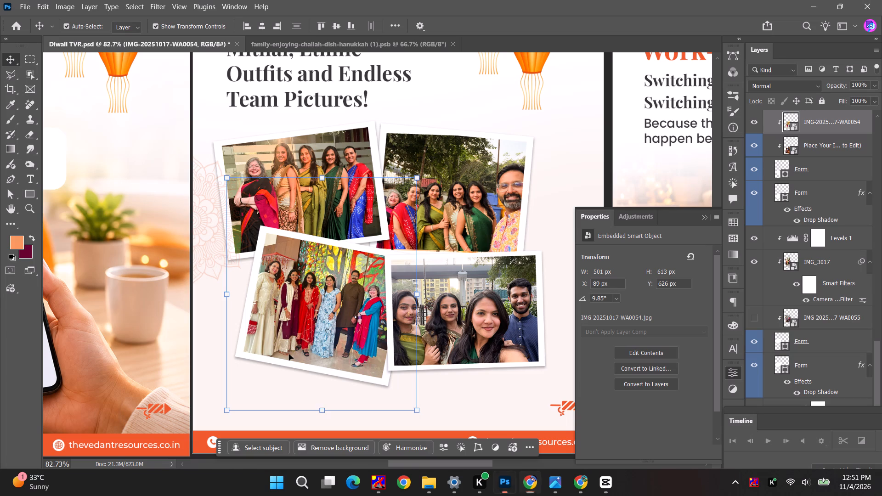
key("alt+Tab")
left_click(274, 357)
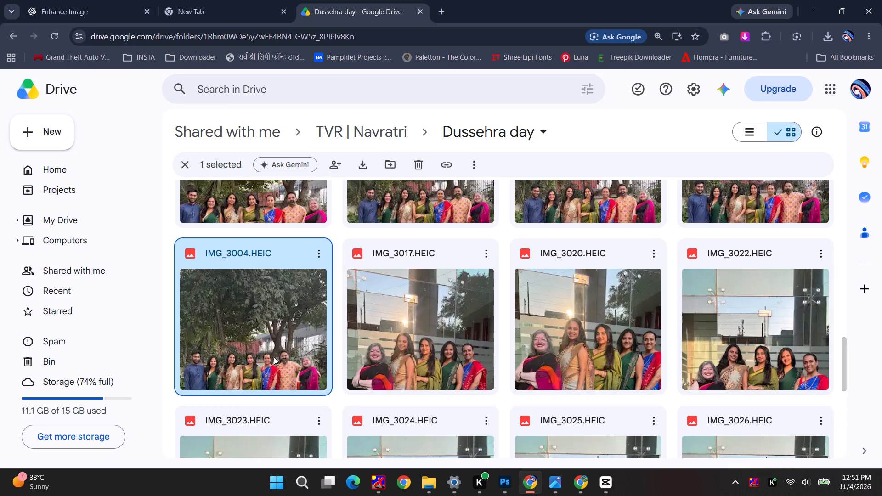
key("alt+Tab")
key("alt+Tab")
double_click(273, 356)
key("Escape")
scroll(606, 296, "up", 3)
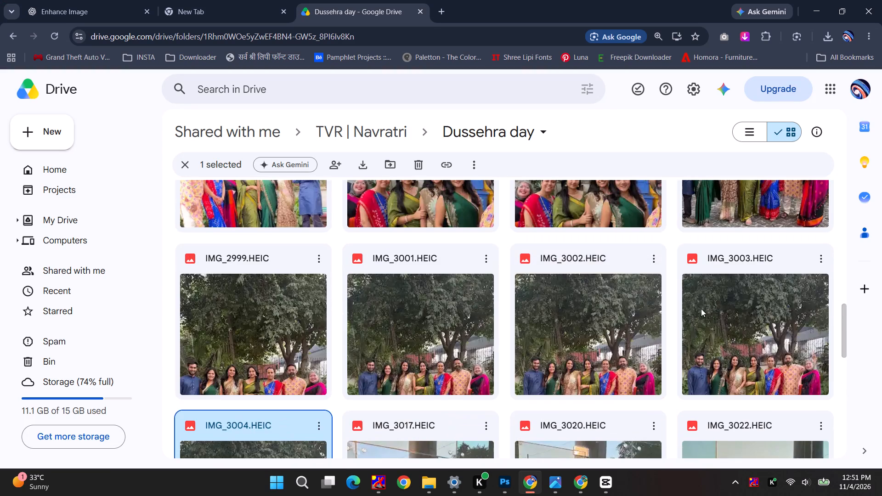
Preview the group photos in the Dussehra day folder, going backwards from IMG_3003.HEIC to IMG_2928.MOV.
double_click(746, 318)
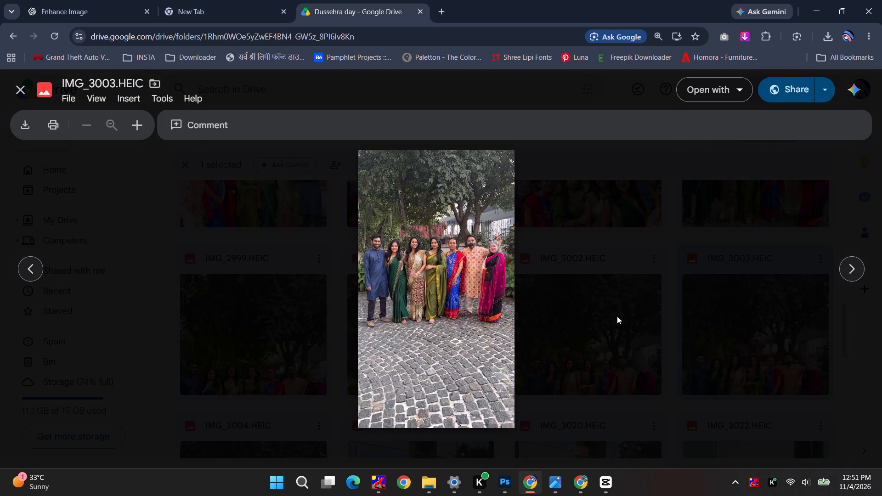
key("Left")
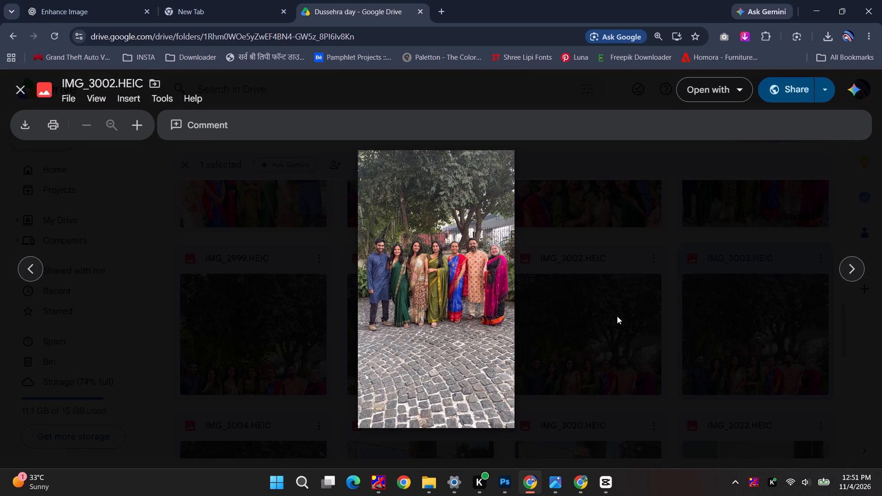
key("Left")
key("Left")
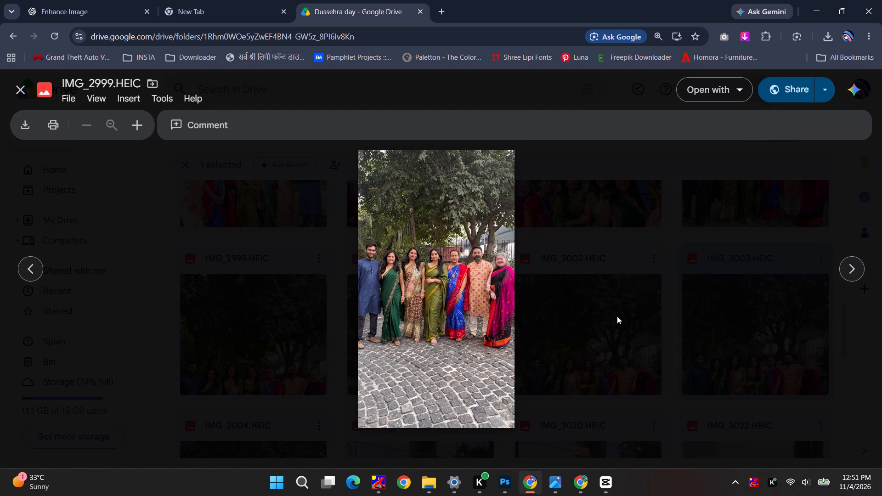
key("Left")
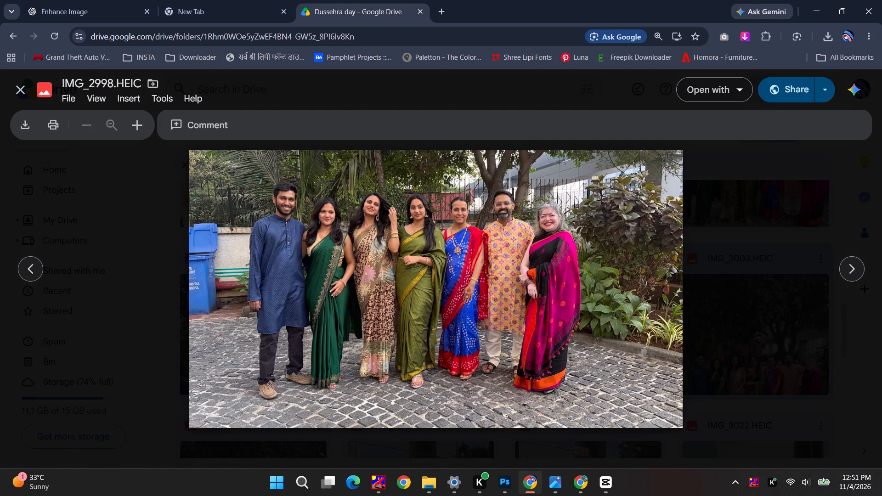
key("Left")
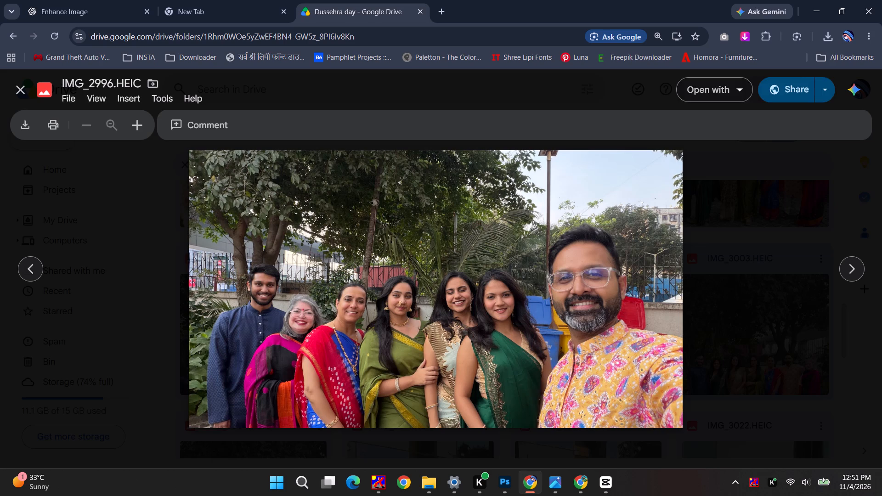
key("Left")
key("Left")
key("Left")
key("Left")
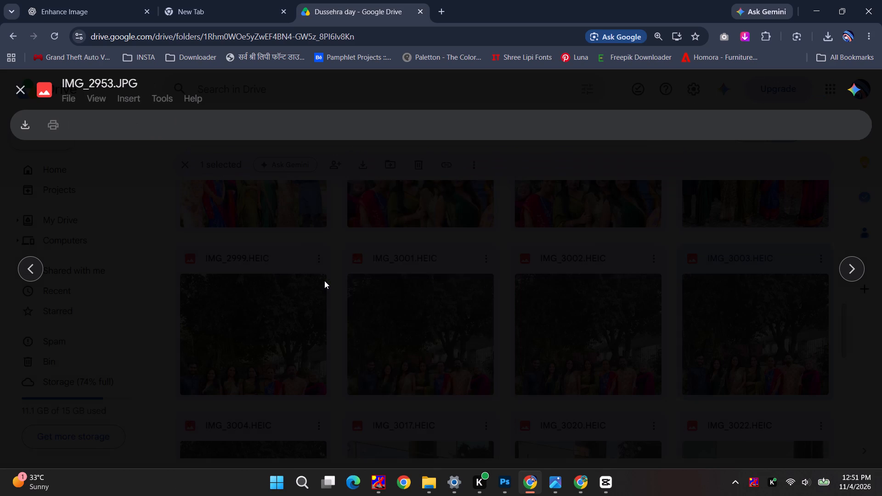
key("Right")
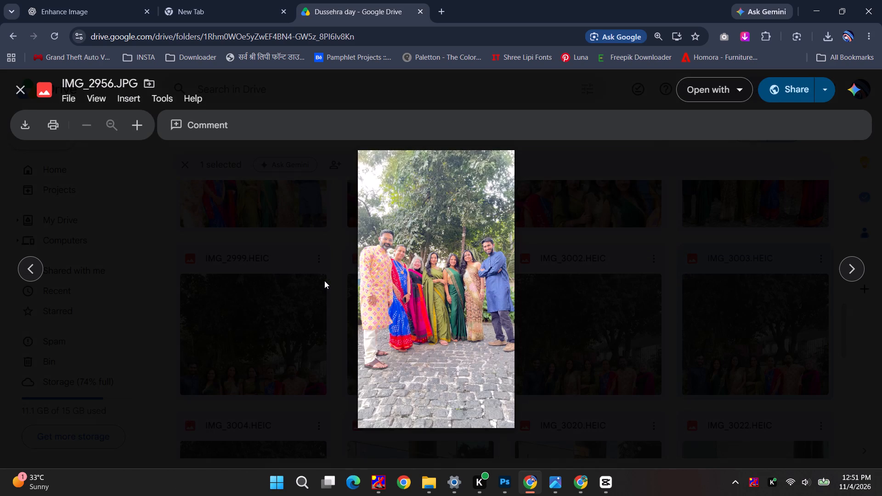
key("Right")
key("Left")
key("Left")
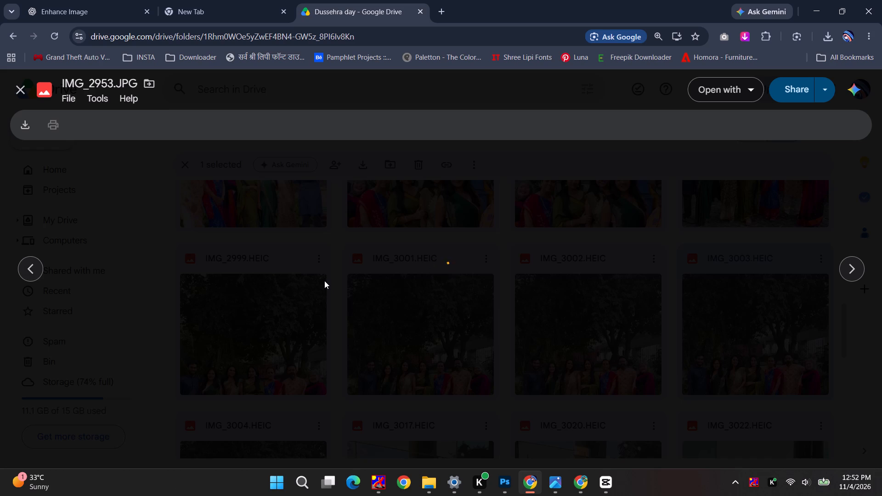
key("Left")
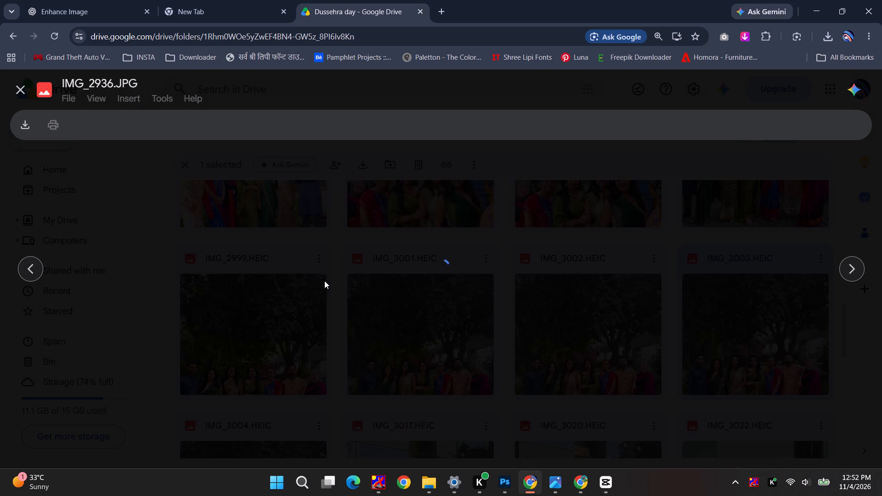
key("Left")
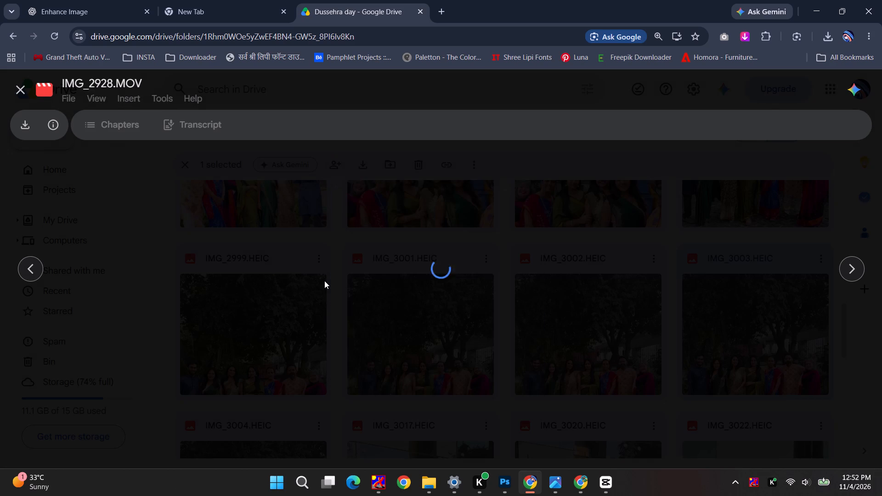
Download IMG_2936.JPG from the Dussehra day folder and close its preview.
key("Right")
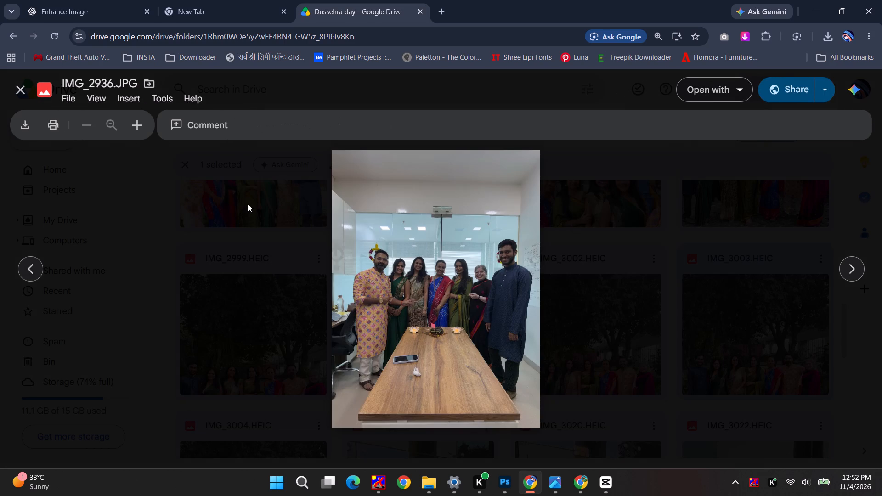
left_click(19, 130)
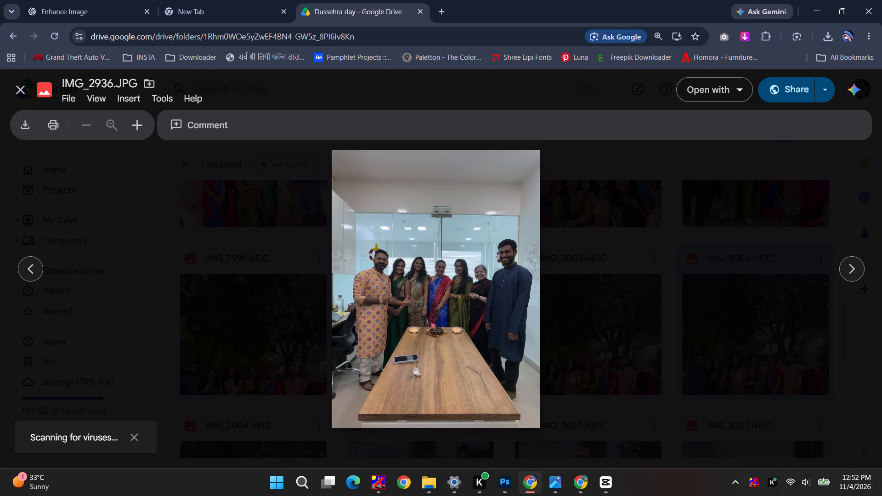
key("Escape")
Compare the office group photos IMG_2936.JPG and IMG_2953.JPG in full preview.
scroll(274, 266, "up", 2)
scroll(487, 307, "up", 5)
double_click(581, 372)
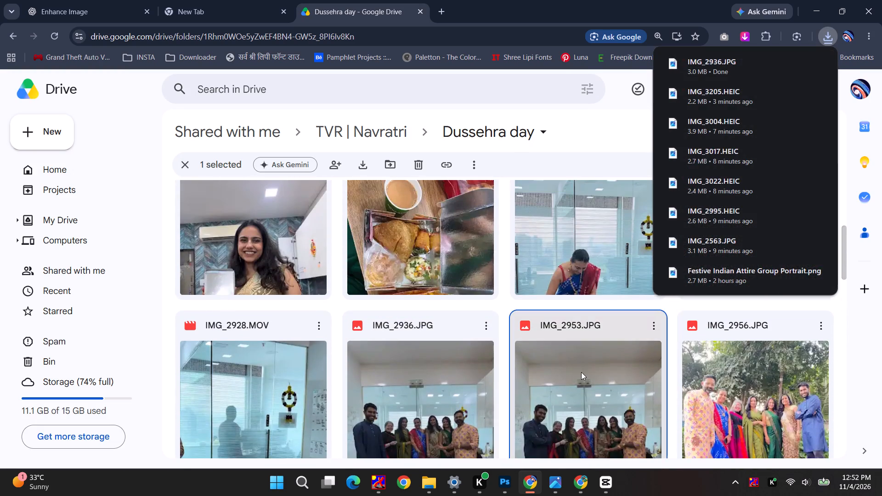
key("Escape")
double_click(579, 387)
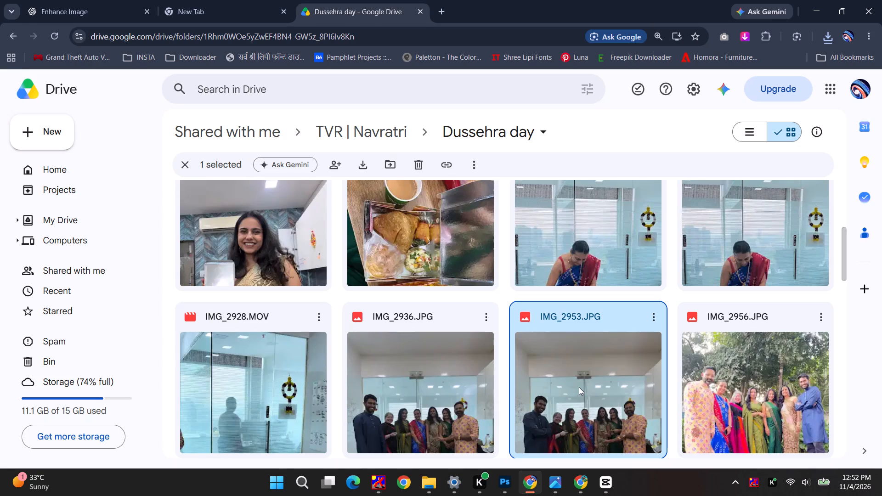
key("Escape")
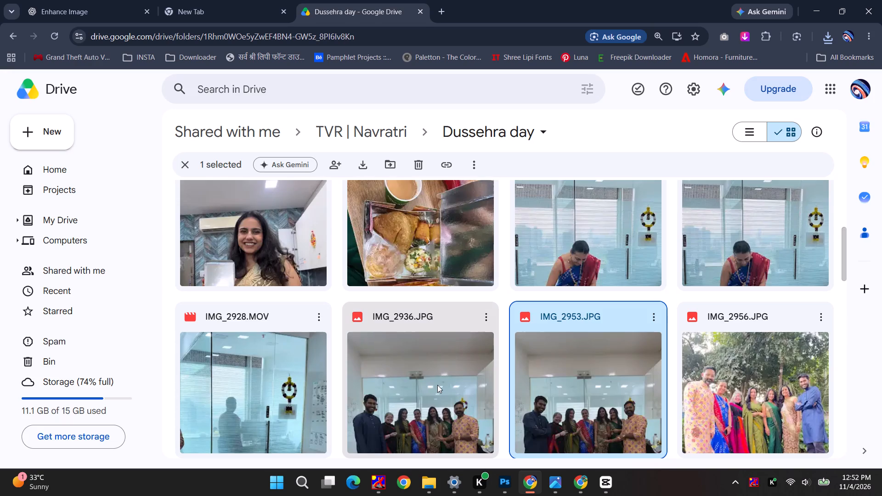
key("alt+Tab")
key("alt+Tab")
double_click(515, 392)
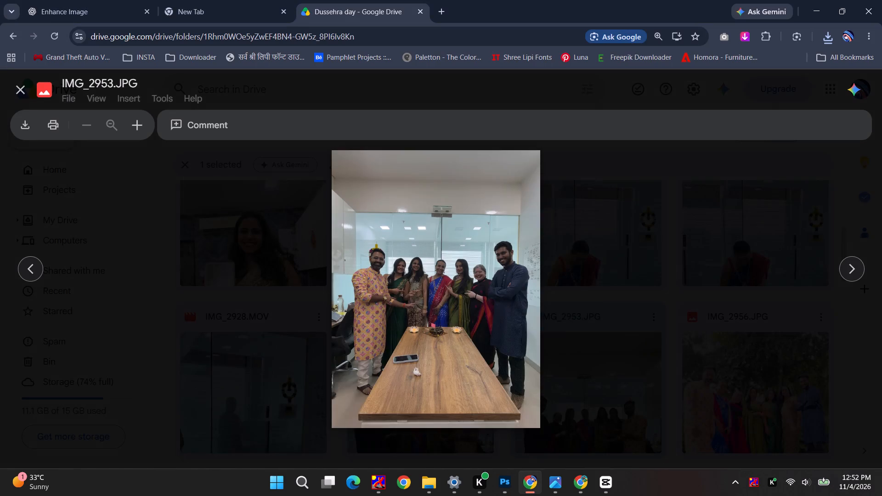
left_click(31, 267)
left_click(31, 267)
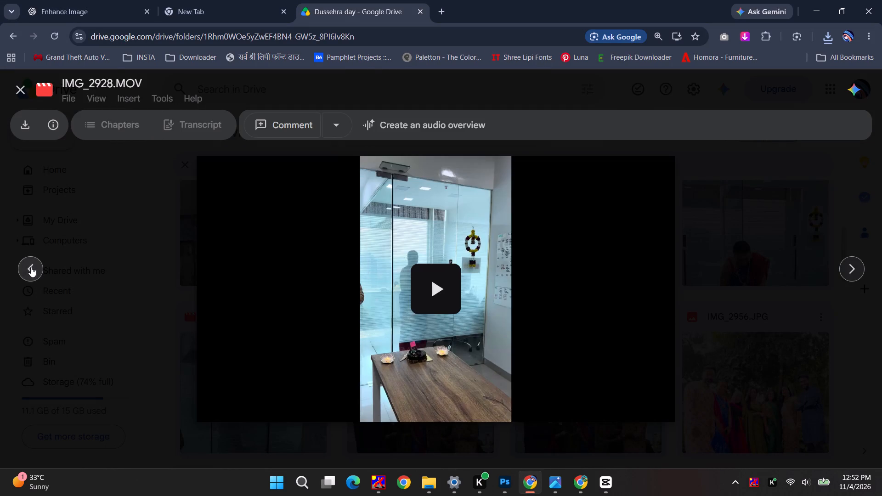
key("Escape")
double_click(440, 386)
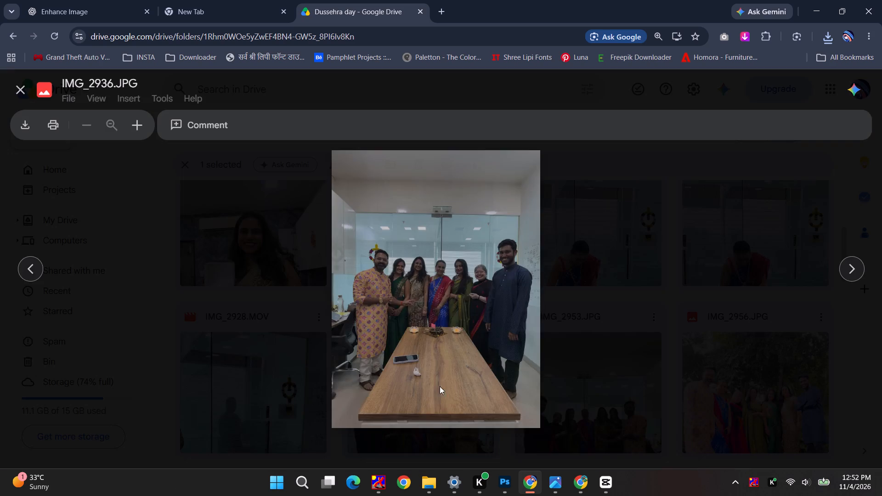
key("Escape")
scroll(532, 374, "down", 1)
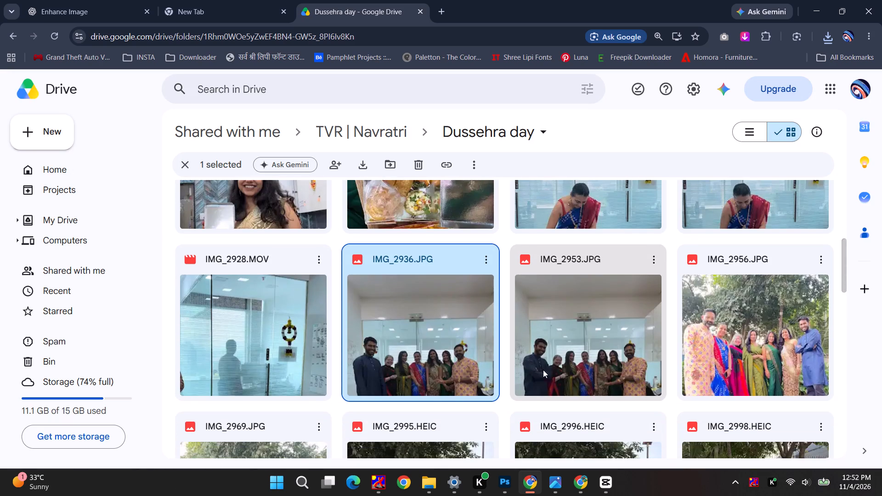
double_click(616, 356)
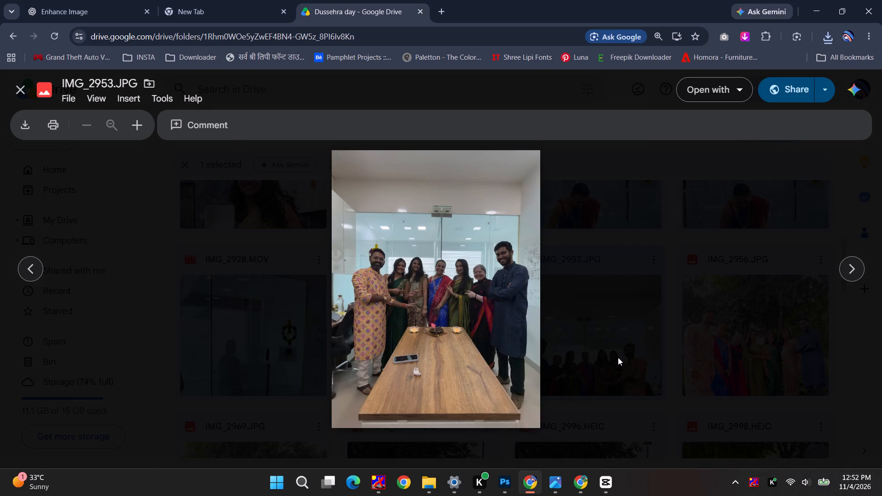
left_click(618, 357)
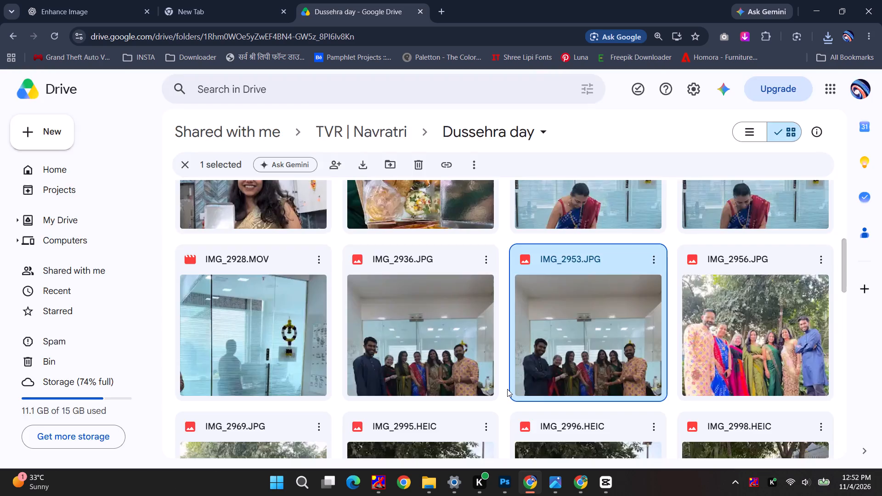
double_click(432, 364)
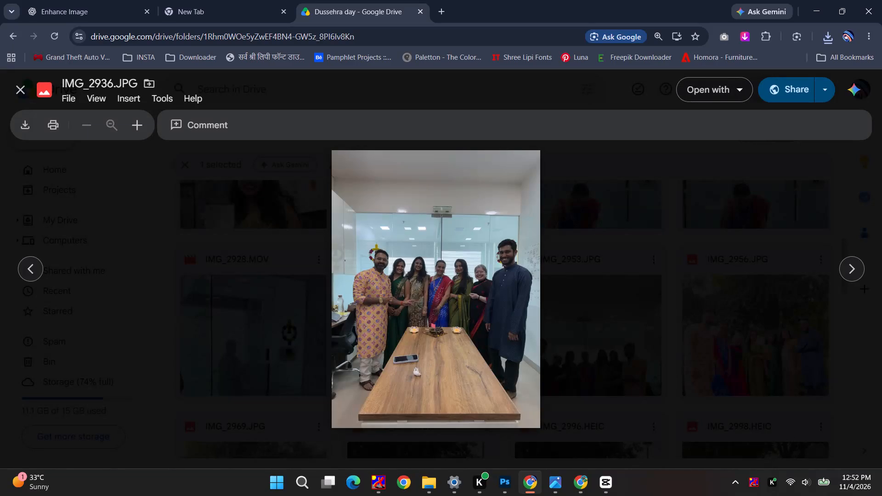
left_click(616, 331)
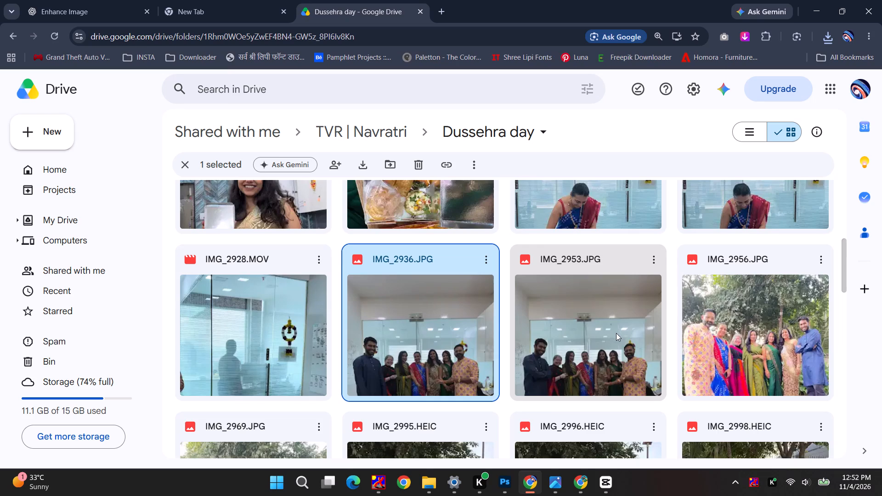
Find the five-person indoor group photo IMG_2842.JPG in the Dussehra day folder and download it.
scroll(611, 350, "up", 4)
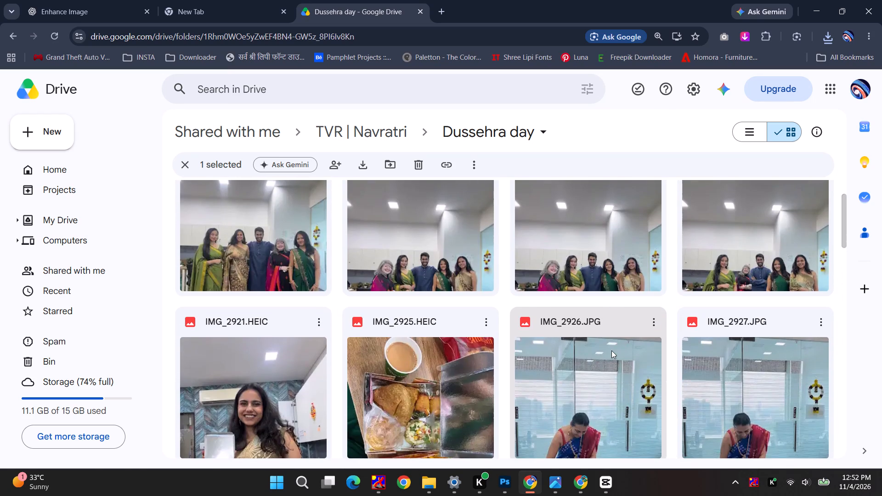
double_click(570, 261)
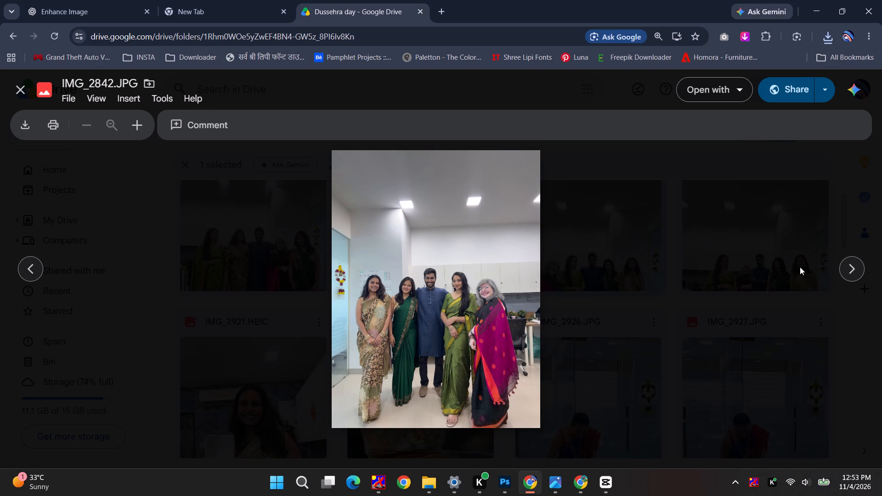
left_click(19, 124)
Compare the neighbouring five-person office group photos in the Dussehra day folder and download IMG_2829.JPG.
left_click(41, 265)
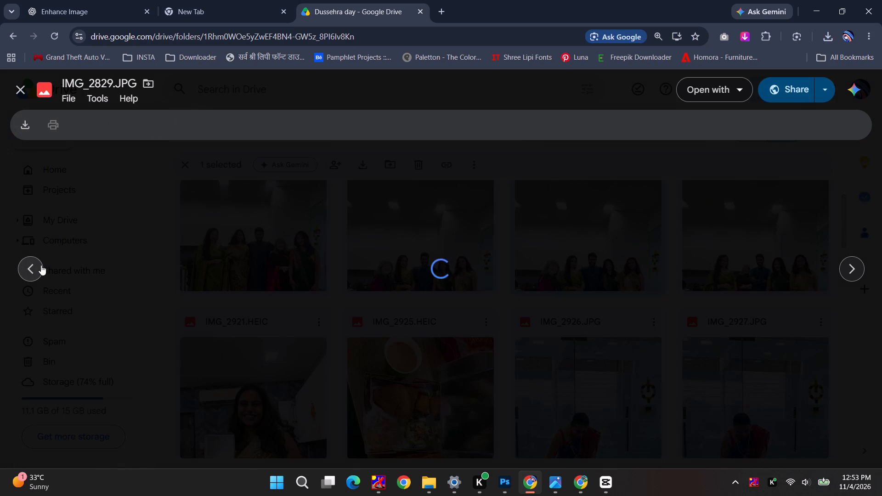
left_click(41, 265)
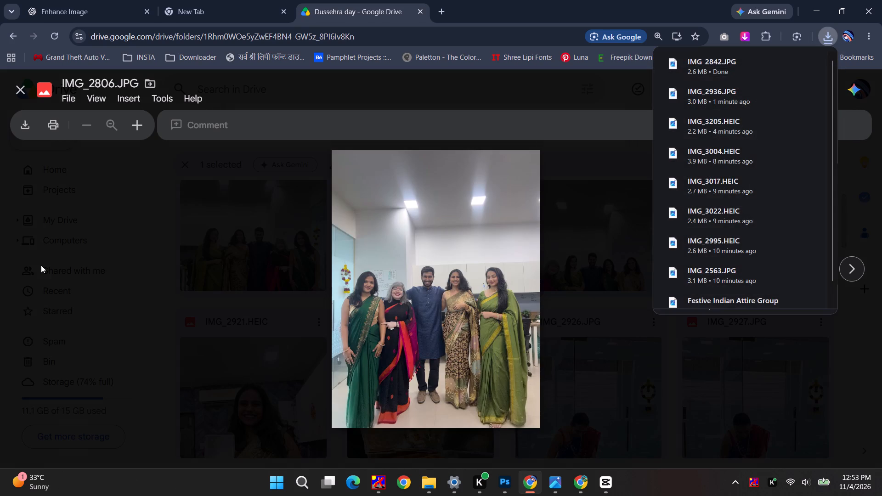
left_click(858, 276)
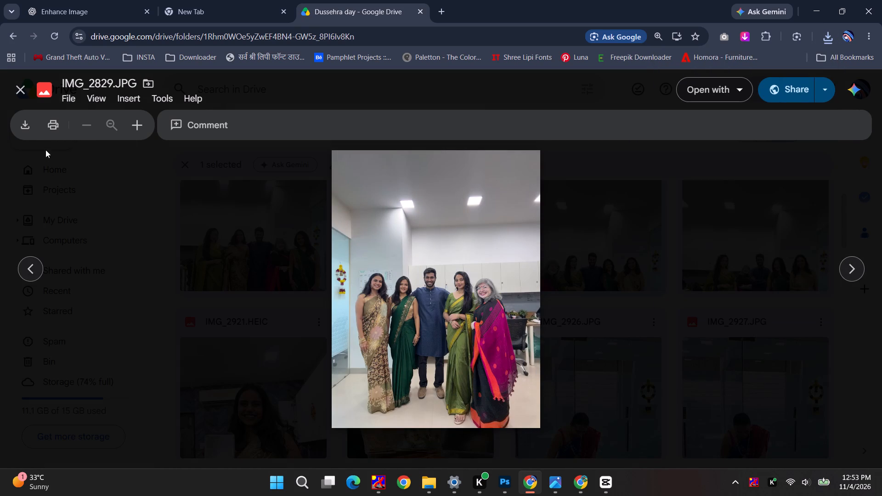
left_click(27, 127)
Place the downloaded IMG_2829 in Diwali TVR.psd over the lower-left collage frame, scaled to about 3.89% and rotated about 9.44°.
left_click(823, 39)
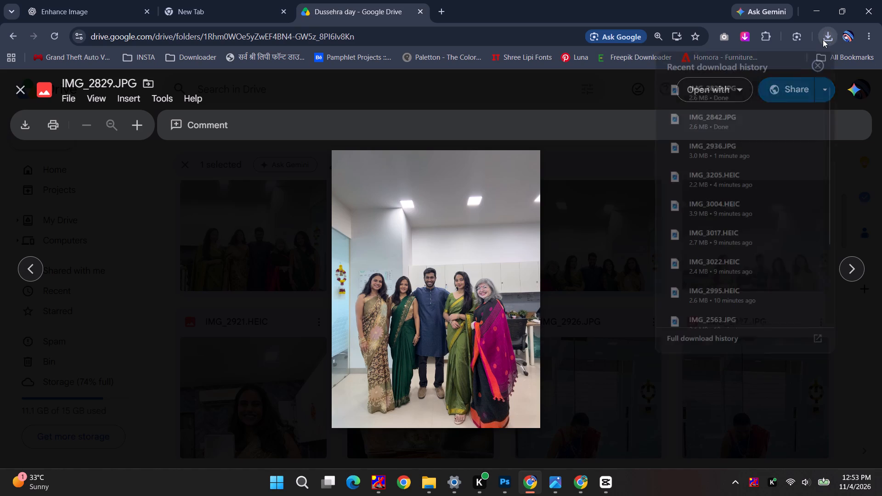
key("alt+Tab")
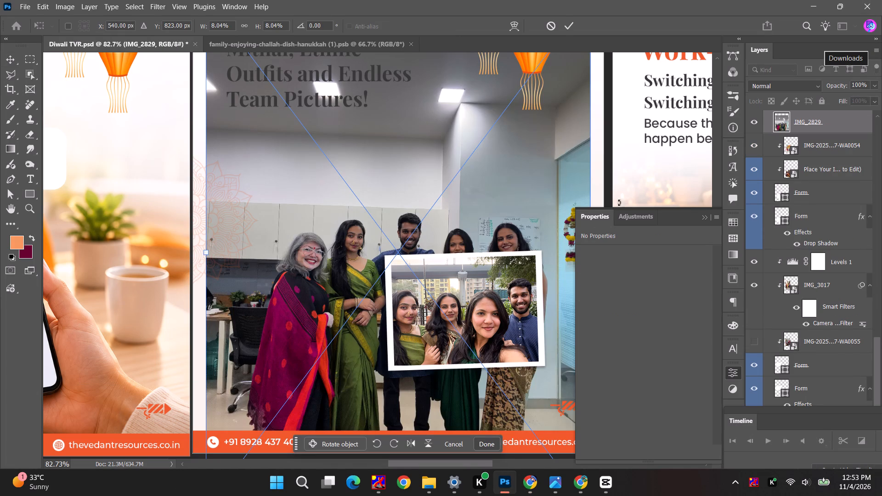
left_click(705, 217)
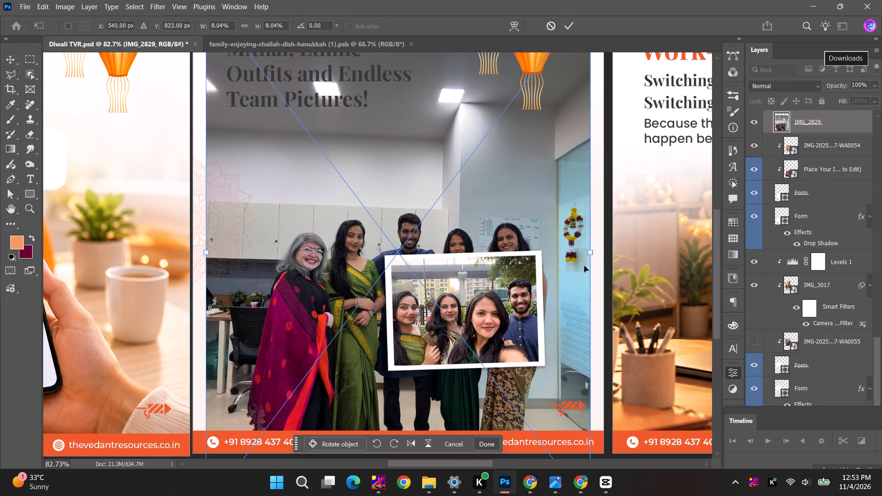
left_click_drag(594, 254, 494, 265, "alt+shift")
left_click_drag(450, 225, 356, 233)
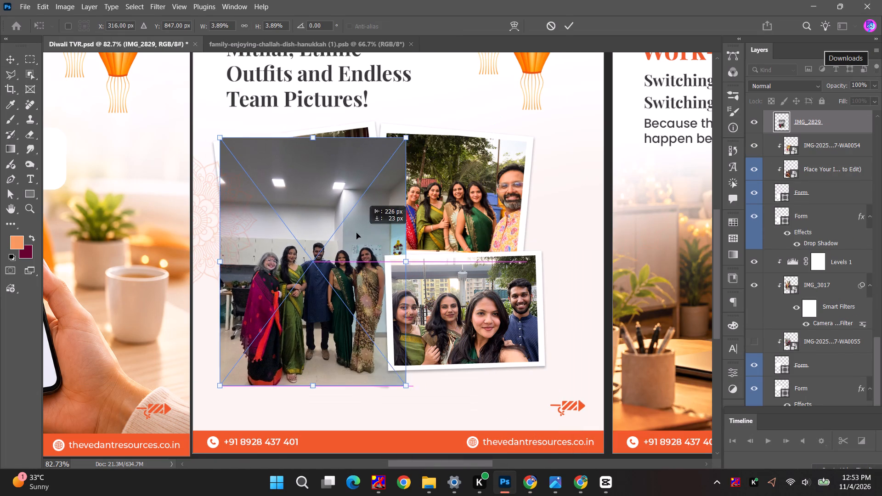
left_click_drag(356, 233, 359, 234)
left_click_drag(414, 136, 429, 159)
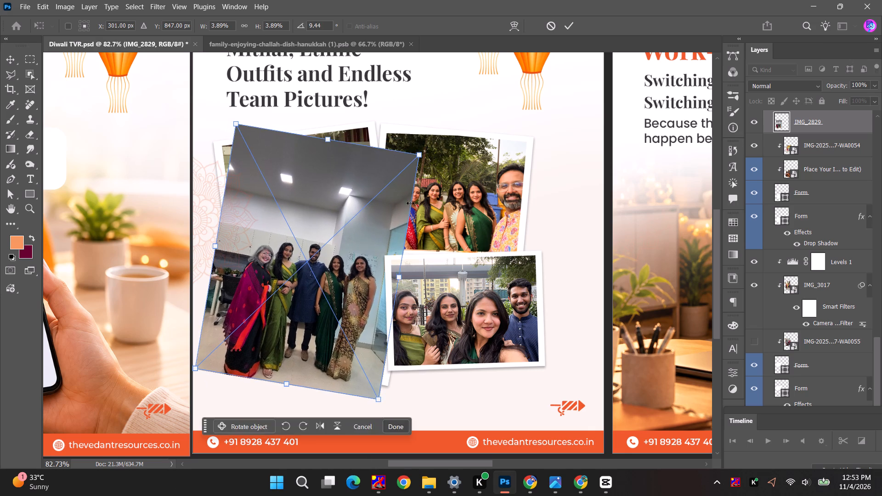
left_click_drag(359, 239, 372, 251)
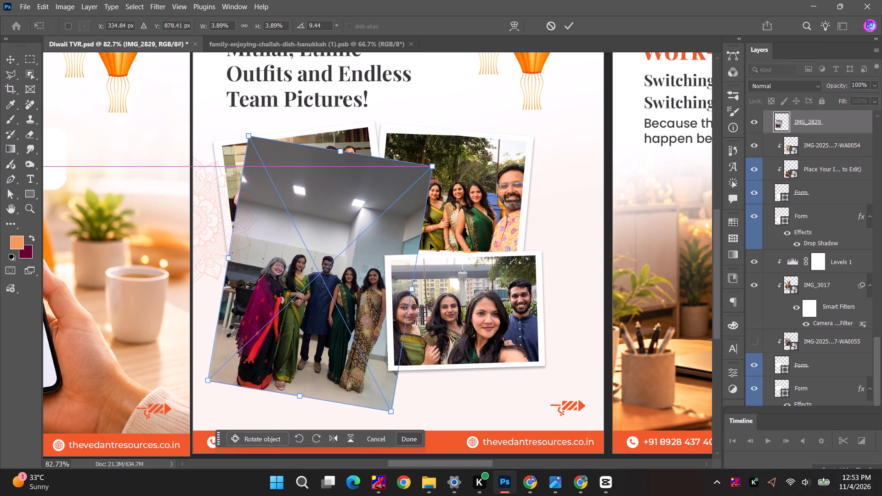
Move the IMG_2829 layer beneath the old WA0054 photo so it is clipped to the tilted lower-left frame, and hide WA0054.
left_click_drag(825, 125, 820, 158)
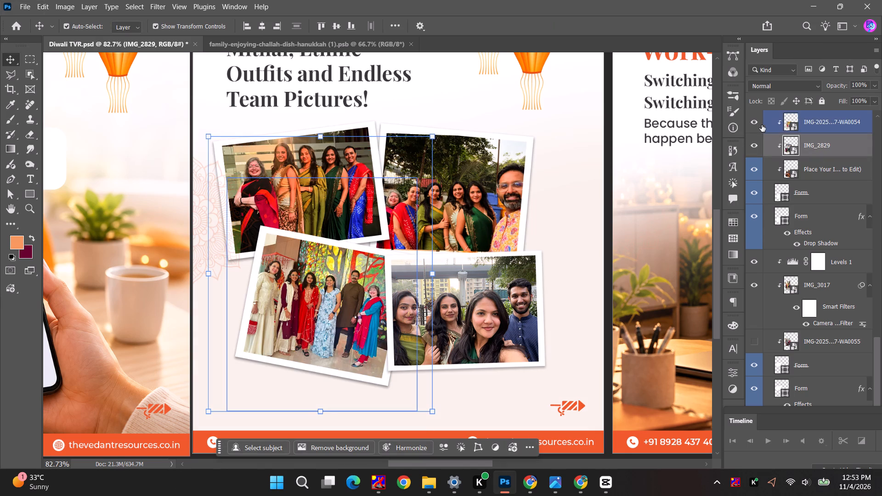
left_click(759, 124)
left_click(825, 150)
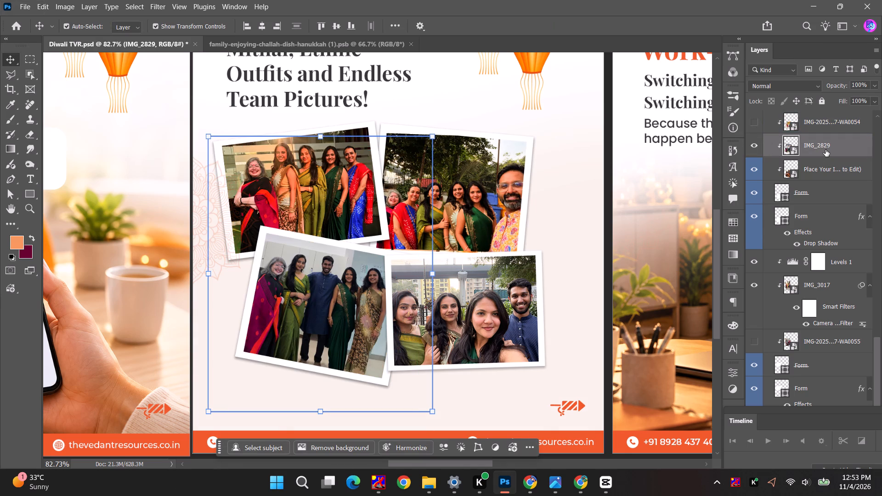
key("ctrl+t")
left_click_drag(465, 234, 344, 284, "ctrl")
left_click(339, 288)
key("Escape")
Shift the IMG_2829 photo slightly down inside the lower-left collage frame.
left_click_drag(333, 293, 336, 312)
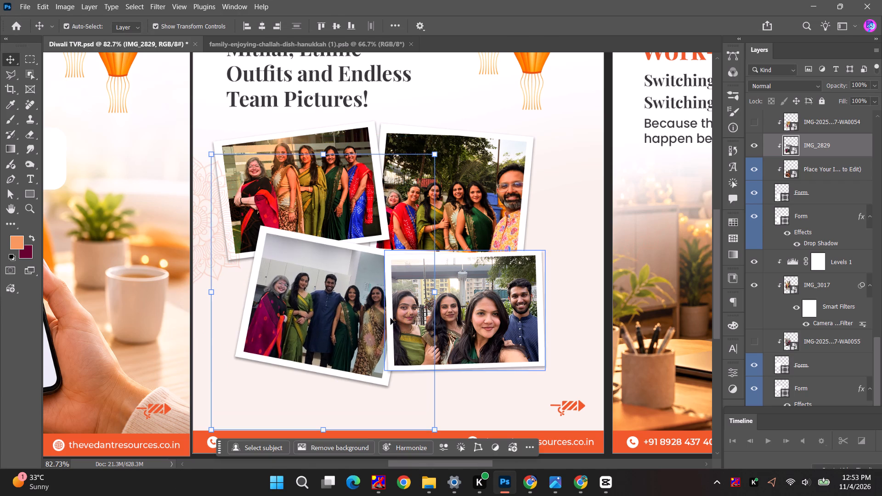
Open the contents of the IMG_2829 smart object for editing.
scroll(341, 322, "up", 3, "alt")
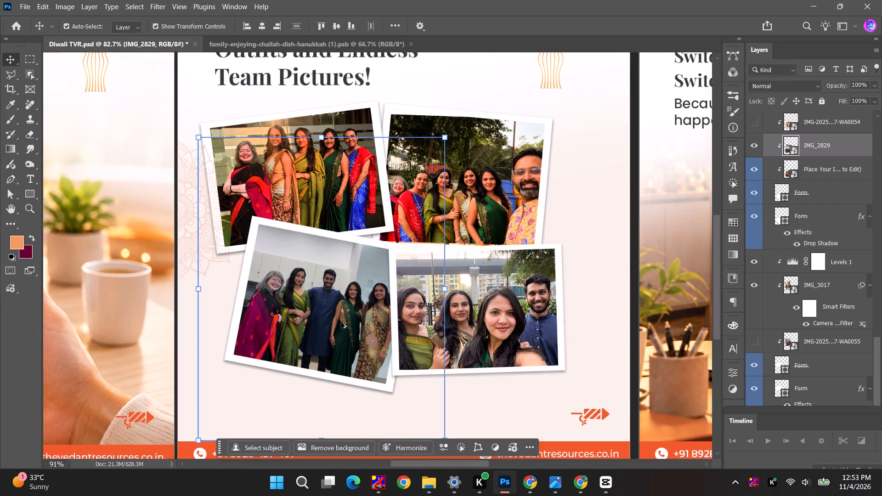
scroll(341, 322, "up", 5, "alt")
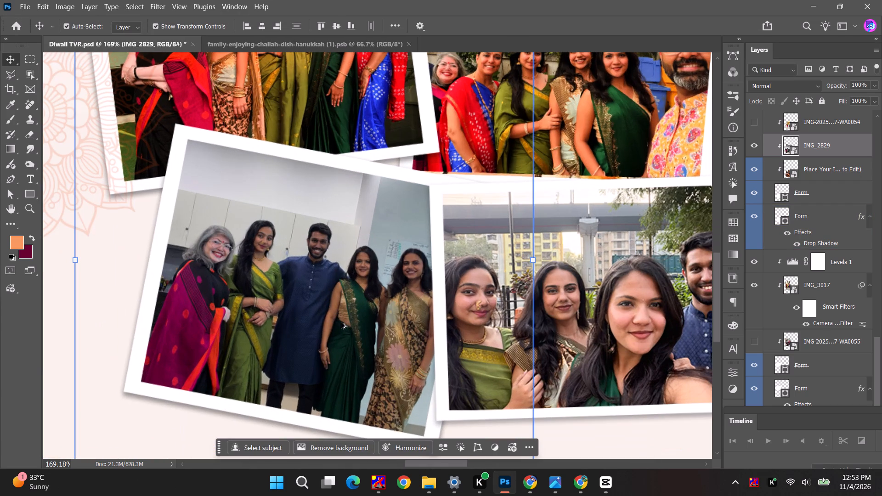
double_click(792, 142)
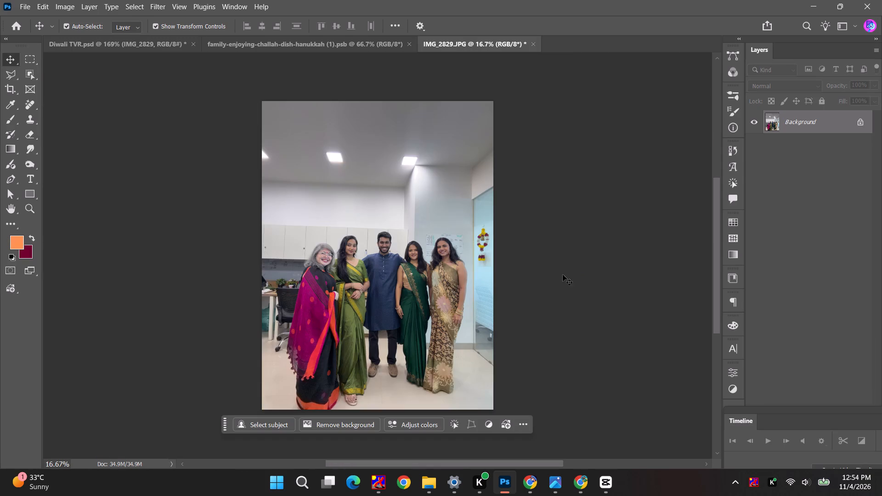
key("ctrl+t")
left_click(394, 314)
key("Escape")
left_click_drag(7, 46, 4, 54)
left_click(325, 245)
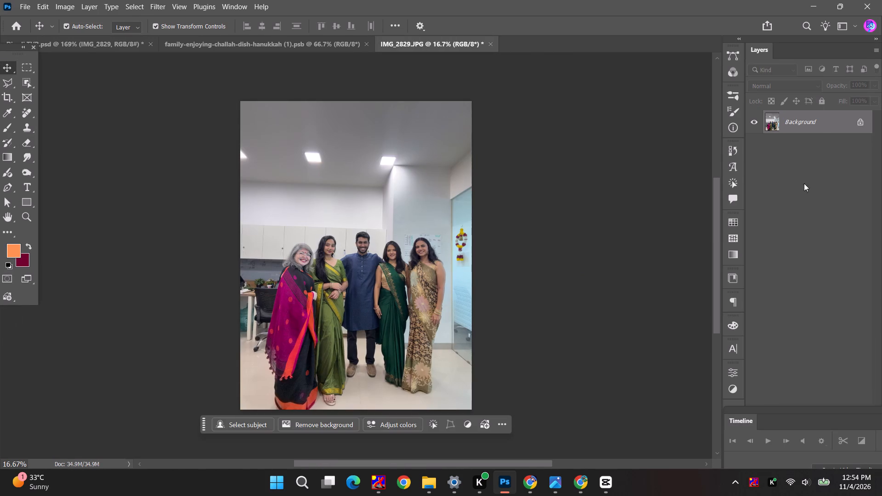
Unlock the Background layer of IMG_2829.JPG.
left_click(817, 131)
left_click(865, 122)
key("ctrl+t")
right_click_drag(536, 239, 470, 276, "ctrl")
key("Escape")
Flip the five-person group photo in IMG_2829.JPG horizontally and commit the transform.
key("ctrl+t")
left_click(386, 392, "ctrl")
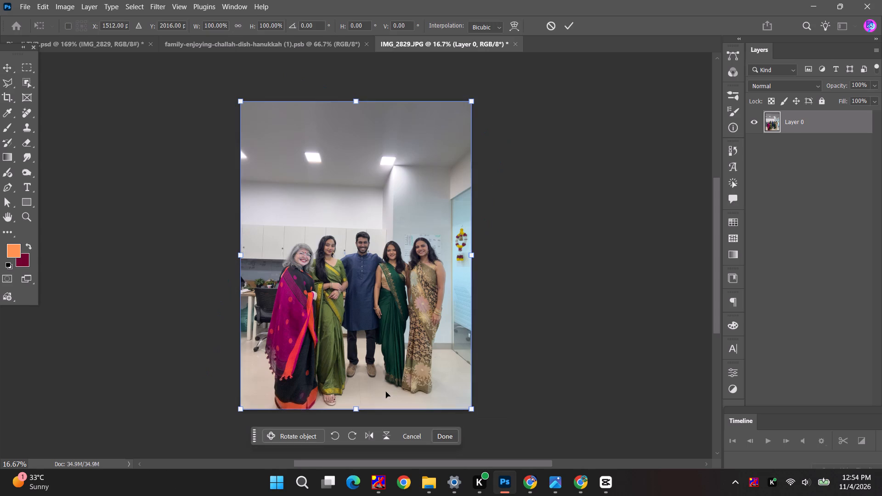
left_click(376, 436)
left_click(573, 28)
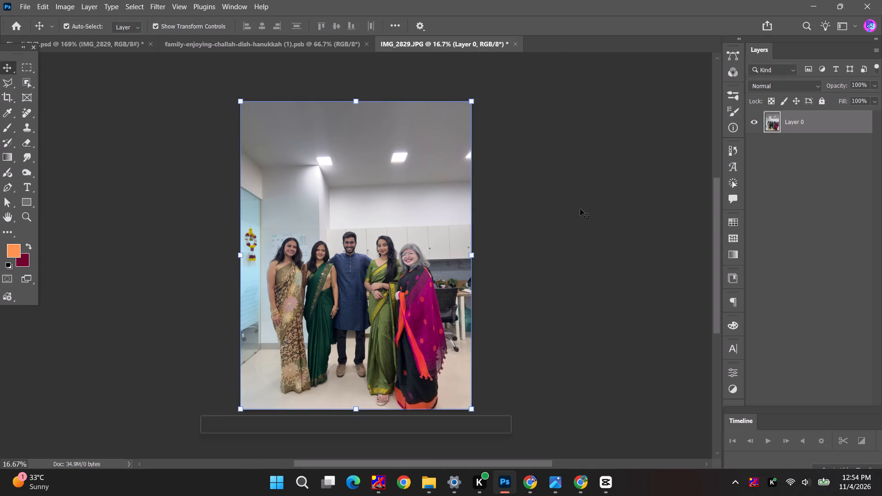
Save the flipped IMG_2829.JPG contents and close them to return to Diwali TVR.psd.
left_click(580, 209)
key("ctrl+s")
key("ctrl+w")
left_click(514, 103)
key("ctrl+w")
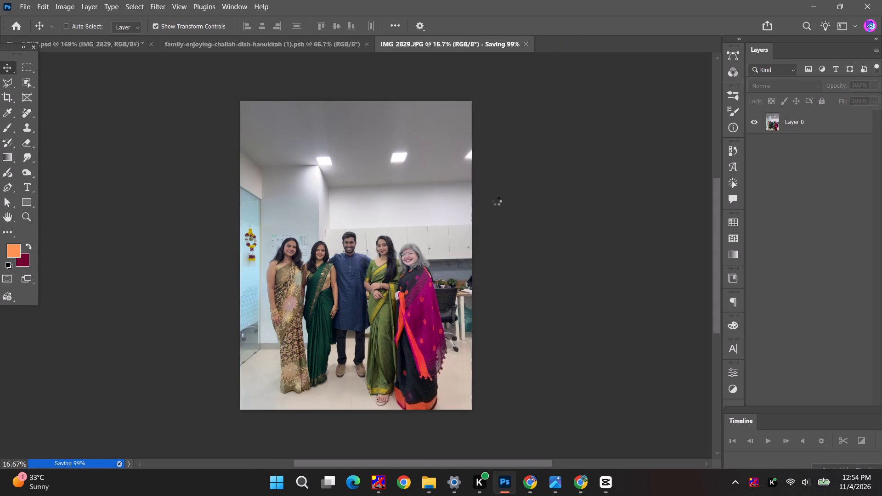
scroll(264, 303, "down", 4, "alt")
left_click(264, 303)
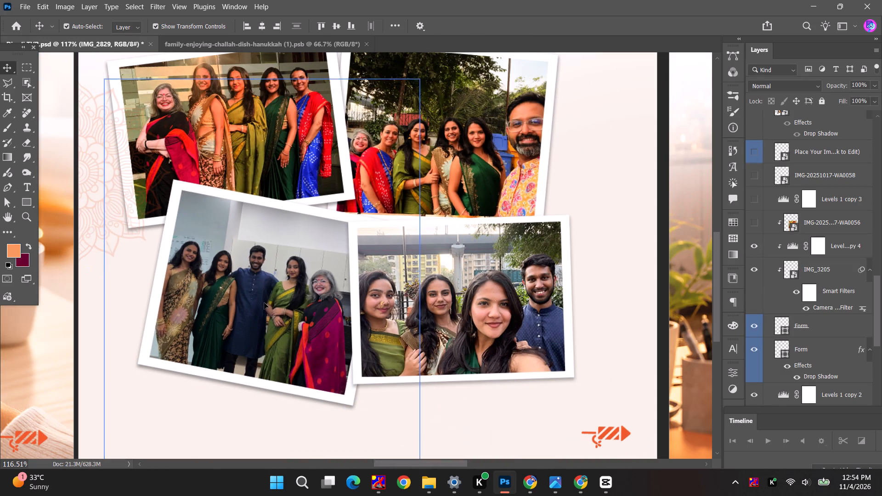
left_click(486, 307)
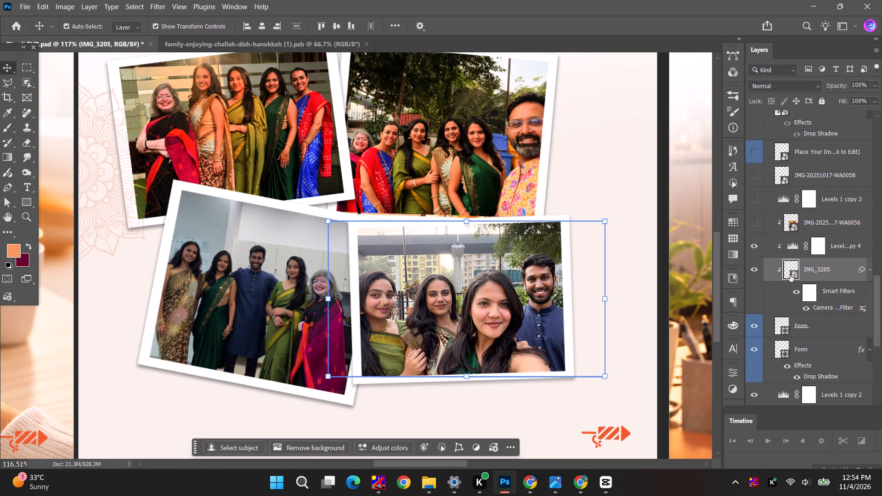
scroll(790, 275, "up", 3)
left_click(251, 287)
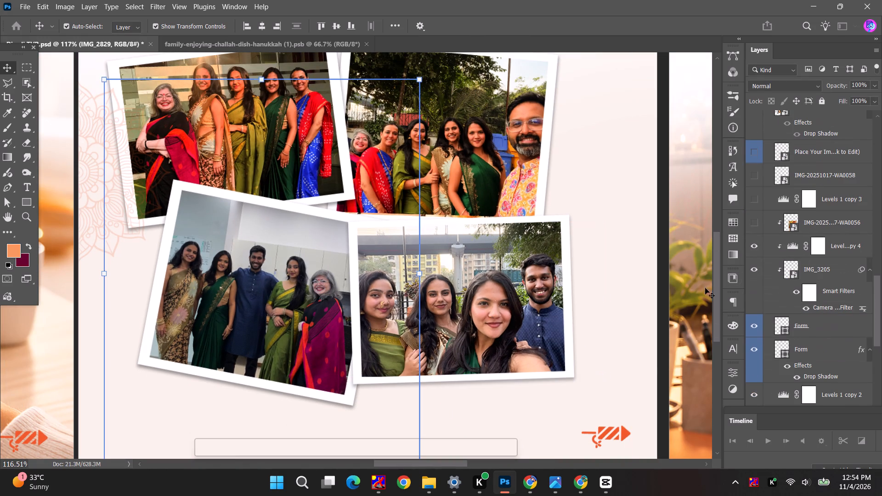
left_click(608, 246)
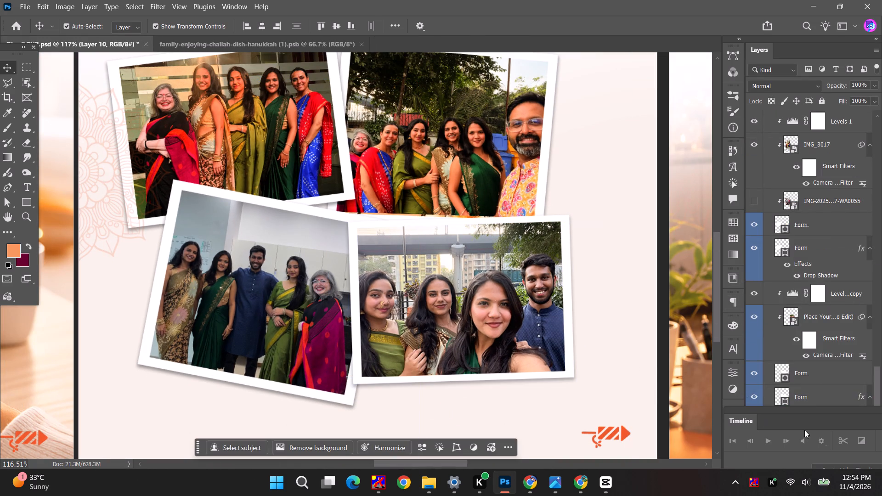
Collapse the Timeline panel to give the layer list more height.
left_click_drag(801, 424, 735, 412)
Delete the hidden old photo layer WA0055 beneath IMG_3017.
scroll(819, 421, "down", 3)
left_click(224, 310)
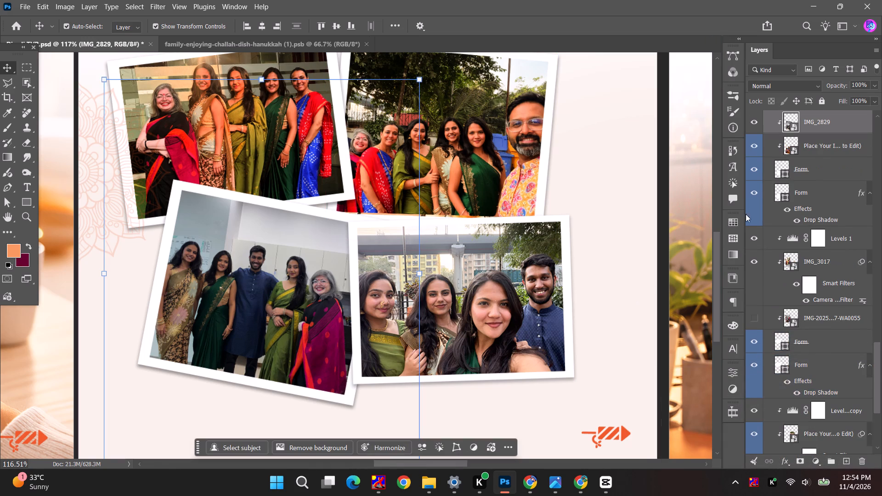
left_click(823, 312)
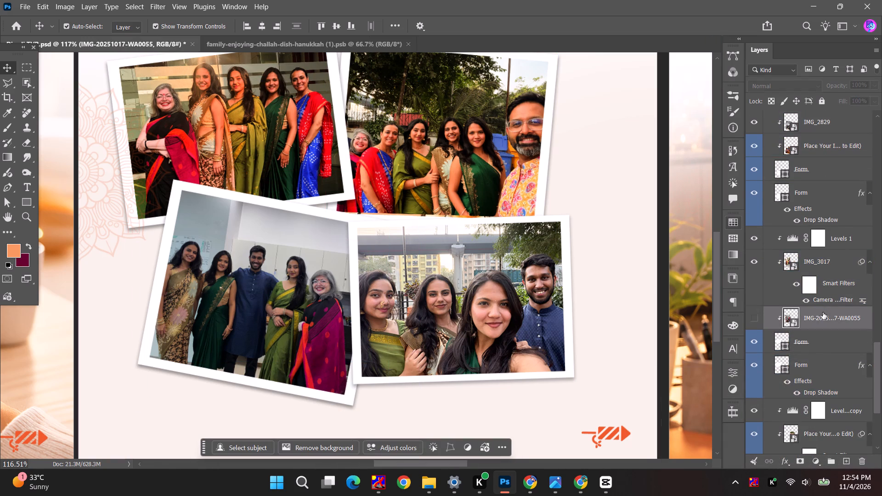
key("BackSpace")
Copy the Camera Raw smart filter from the IMG_3205 photo to the IMG_2829 photo.
left_click(491, 323)
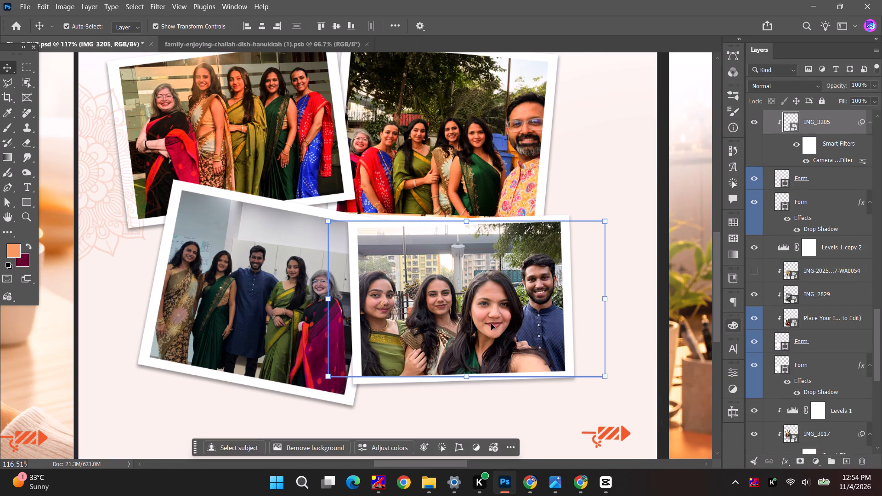
left_click(282, 297)
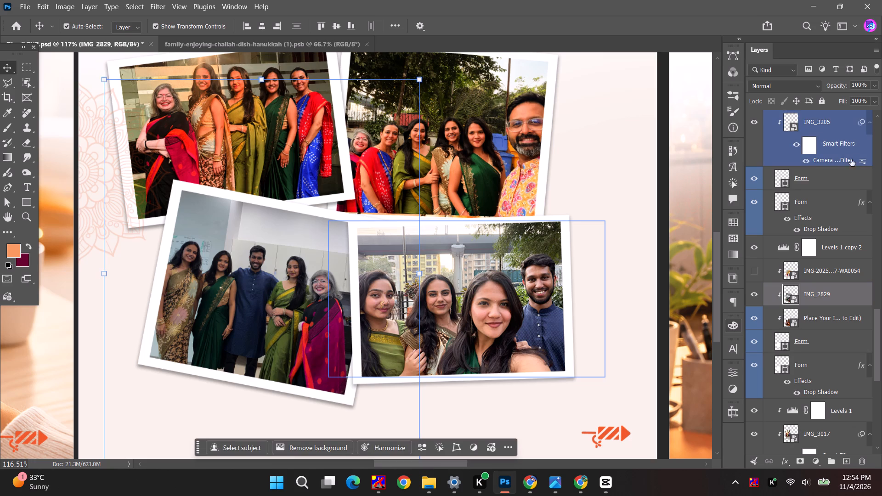
left_click_drag(830, 161, 835, 303, "alt")
Delete the hidden WA0054 photo layer and the Place Your Image placeholder clipped to the IMG_2829 frame.
left_click(841, 275)
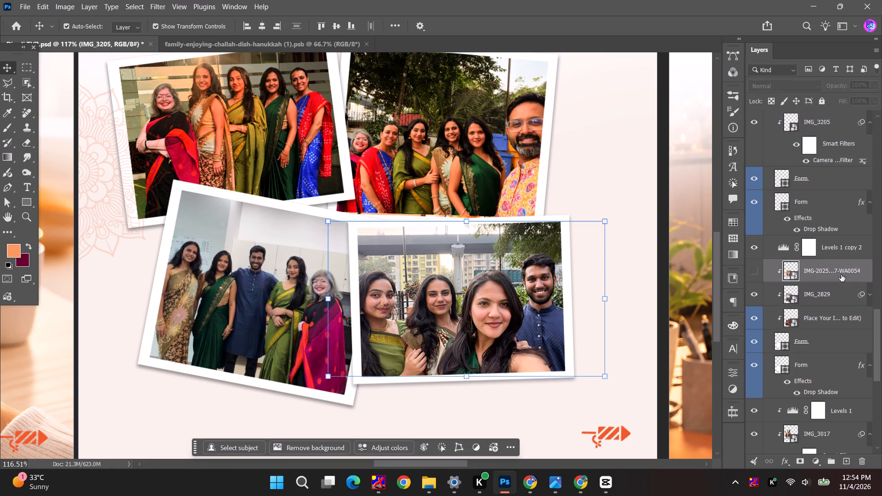
key("BackSpace")
left_click(820, 294)
key("BackSpace")
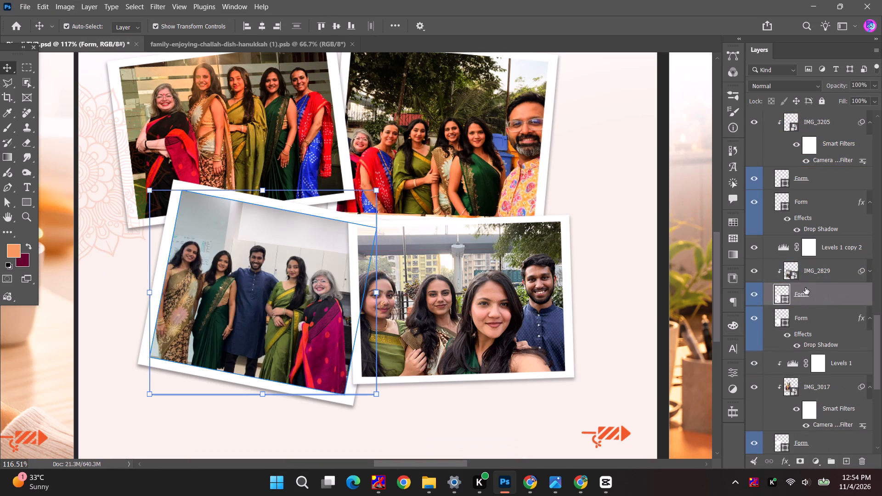
Clip the Levels 1 copy 2 adjustment to the IMG_2829 photo layer.
left_click_drag(787, 256, 776, 256)
left_click(782, 259, "alt")
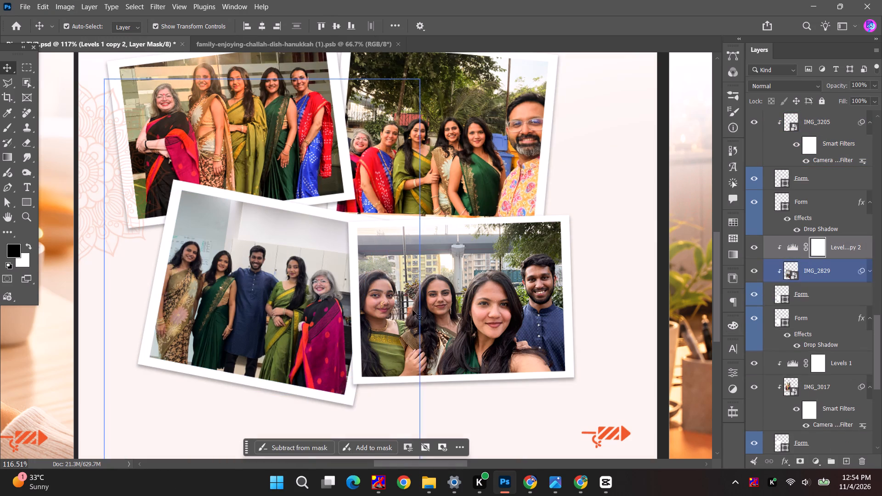
Deselect the layers and examine the whole photo collage on the TVR Diwali 03 artboard alongside its neighbouring artboards.
scroll(312, 297, "down", 5, "alt")
key("space")
key("space")
key("space")
key("space")
key("space")
left_click_drag(337, 261, 330, 305)
scroll(331, 318, "down", 4, "alt")
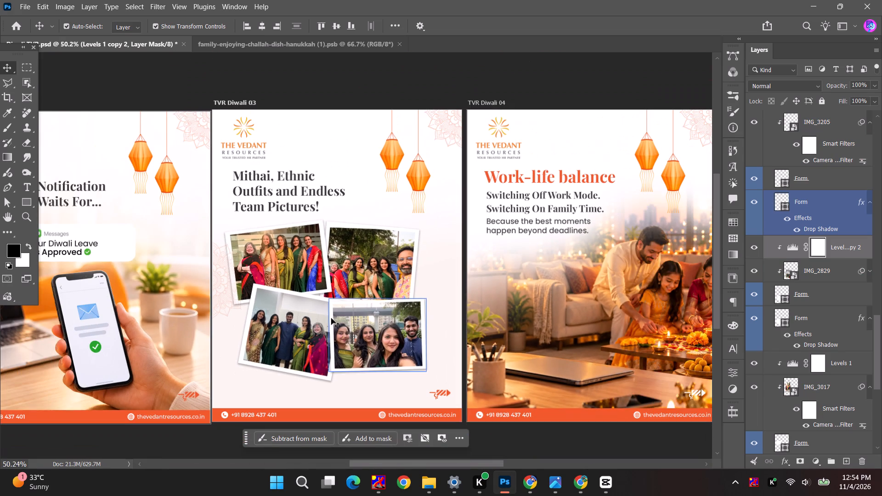
left_click(336, 91)
key("space")
key("space")
key("space")
key("space")
key("space")
key("space")
key("space")
key("space")
key("space")
key("space")
key("space")
key("space")
key("space")
key("space")
key("space")
key("space")
key("space")
key("space")
key("space")
key("space")
left_click_drag(372, 241, 342, 237)
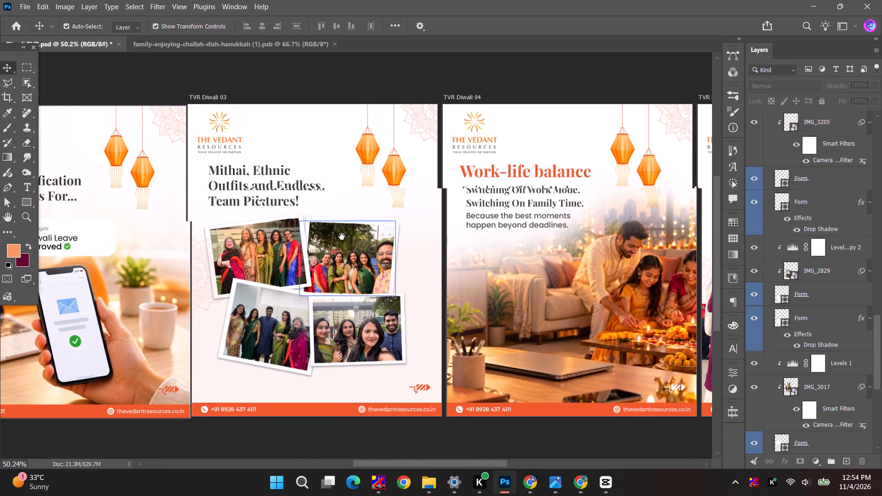
Examine the finished photo collage on the TVR Diwali 03 artboard and the TVR Diwali 04 and 05 artboards beside it.
left_click_drag(342, 237, 304, 241)
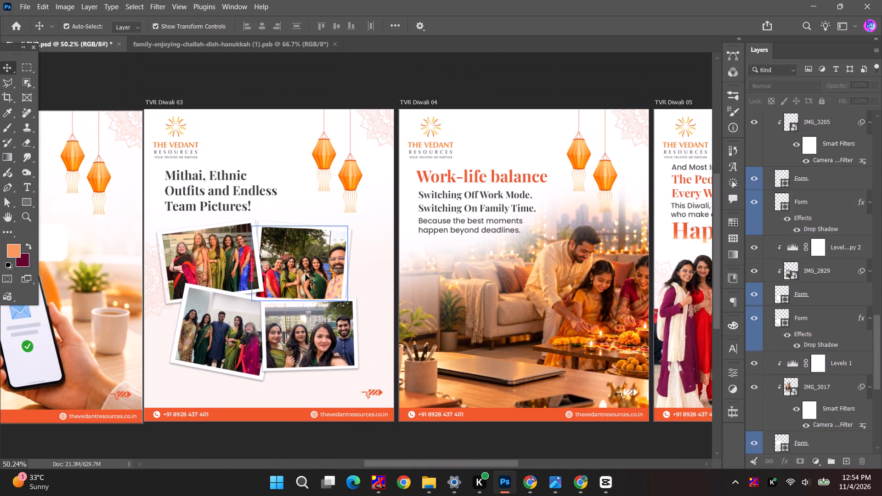
scroll(391, 269, "down", 7, "alt")
key("space")
left_click_drag(479, 246, 384, 237)
scroll(478, 289, "up", 3, "alt")
left_click(488, 282)
Switch to Chrome and preview the outdoor team photos in Drive's Dussehra day folder, from IMG_3002 back to IMG_2996.
key("alt+Tab")
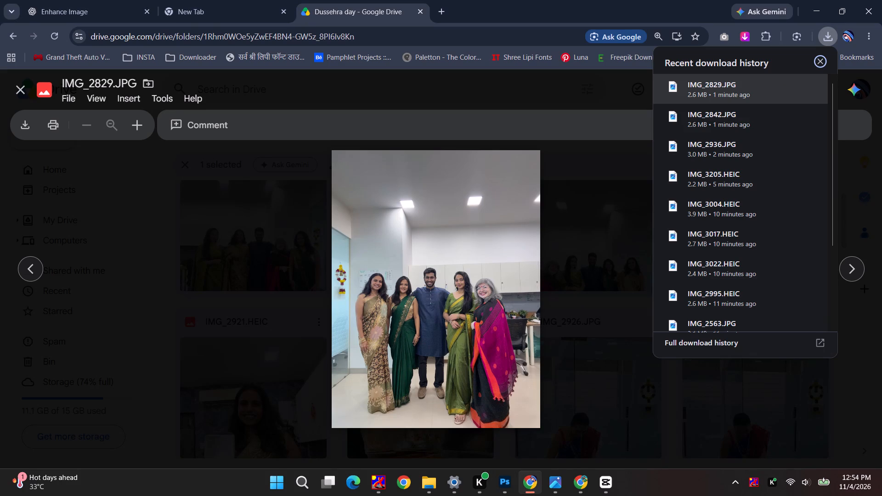
key("Escape")
key("Escape")
scroll(451, 288, "down", 2)
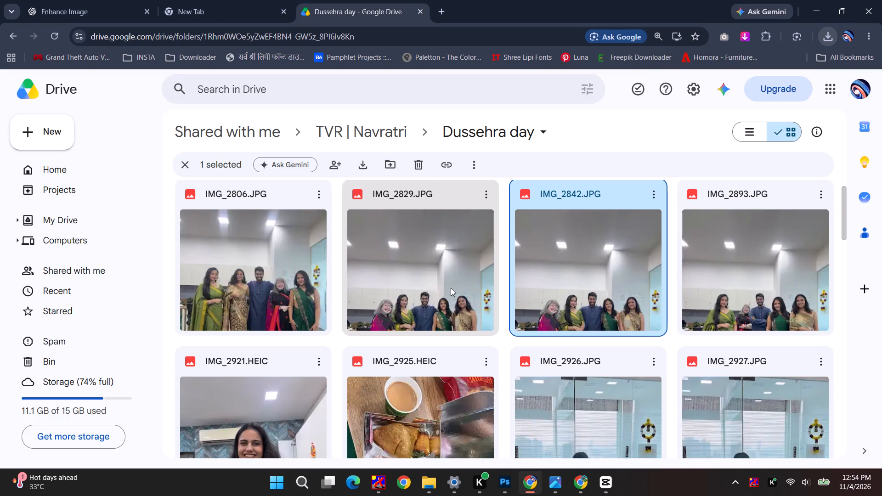
scroll(451, 288, "down", 9)
scroll(299, 292, "down", 3)
scroll(253, 264, "up", 3)
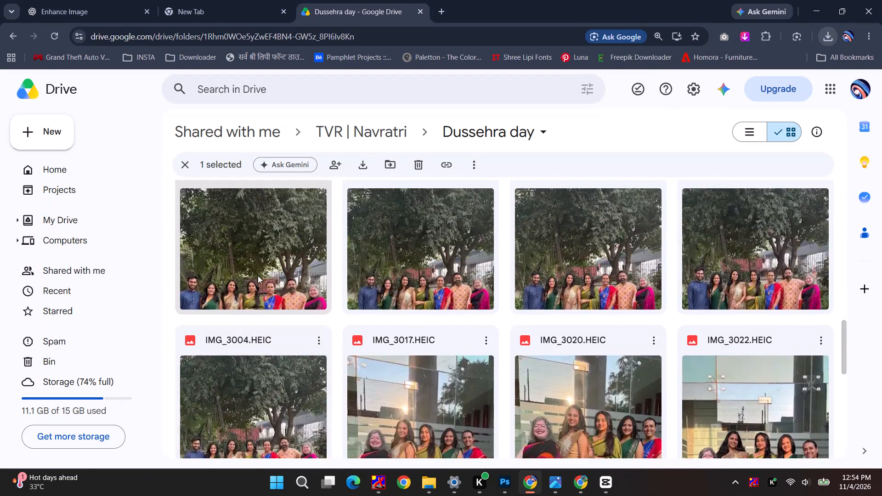
scroll(258, 276, "up", 1)
scroll(483, 338, "down", 1)
double_click(592, 331)
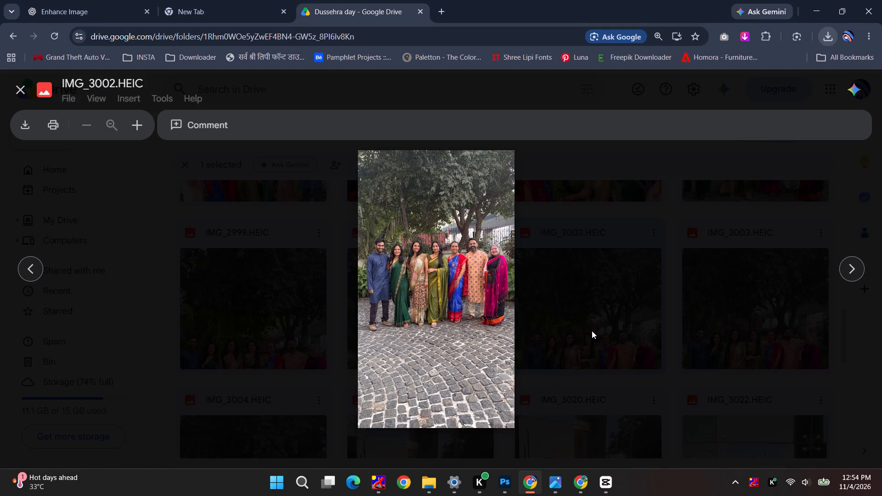
key("Left")
key("Left")
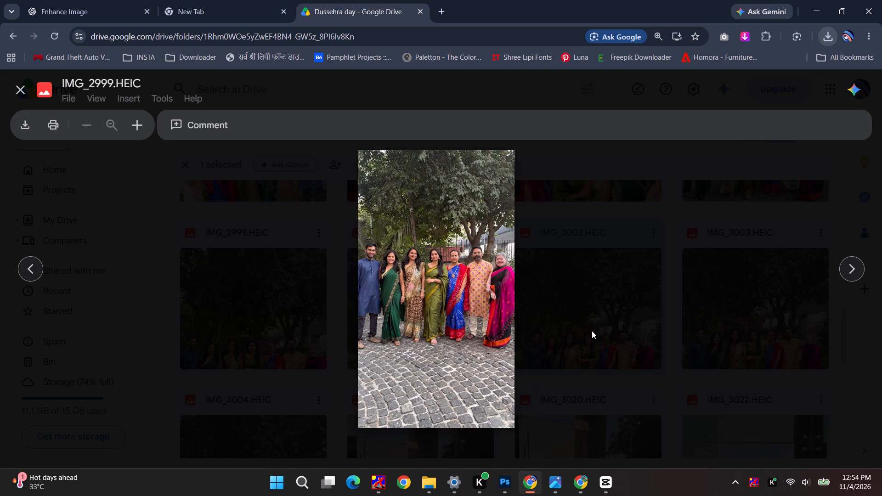
key("Left")
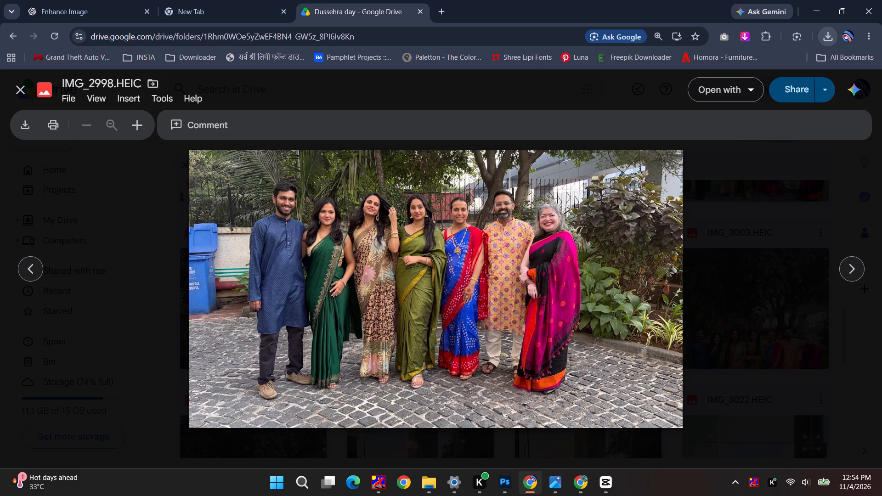
key("Left")
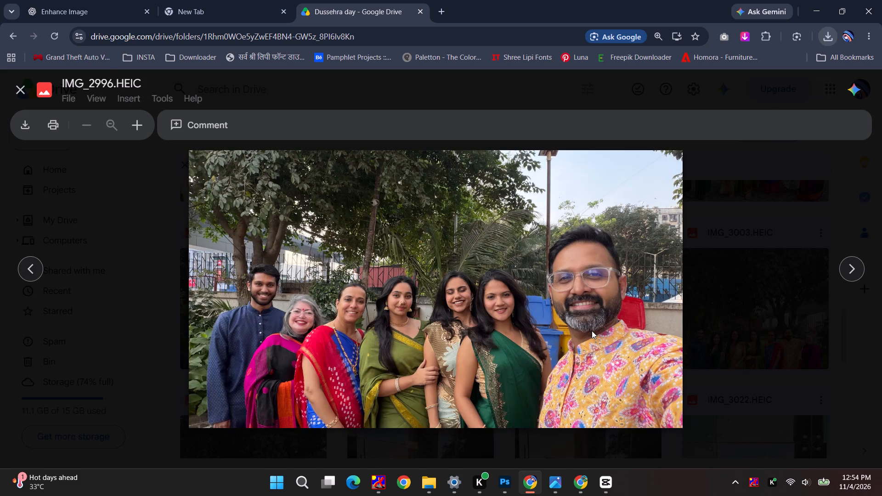
Compare the outdoor group photos from IMG_2995 through IMG_3022 as candidates for the Diwali design.
key("Right")
key("Right")
key("Right")
key("Right")
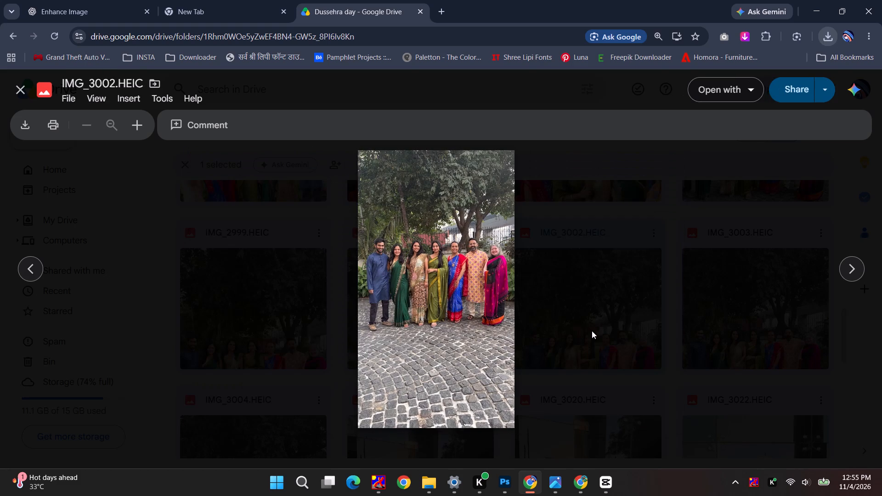
key("Right")
key("Right")
key("Right")
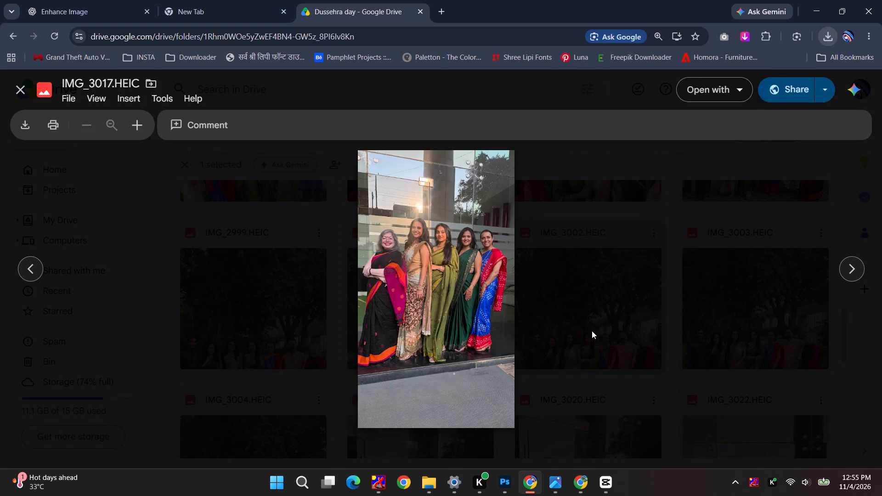
key("Left")
key("Left")
key("Left")
key("Left")
key("Left")
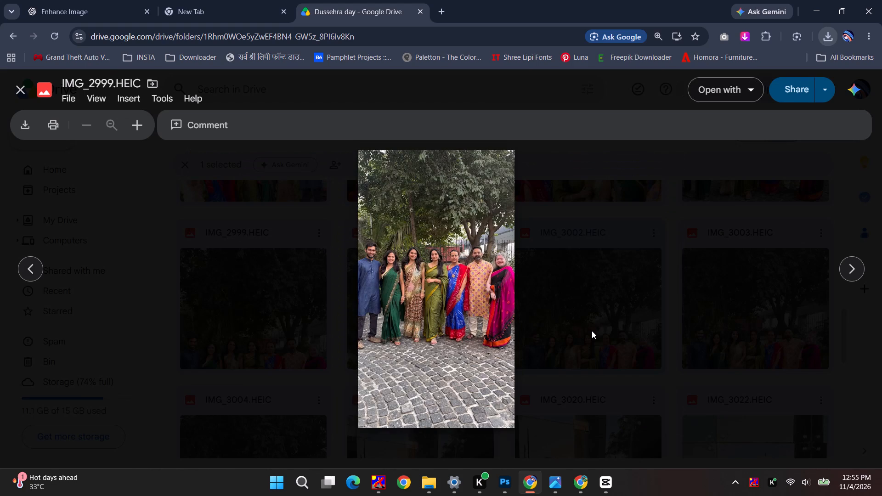
key("Left")
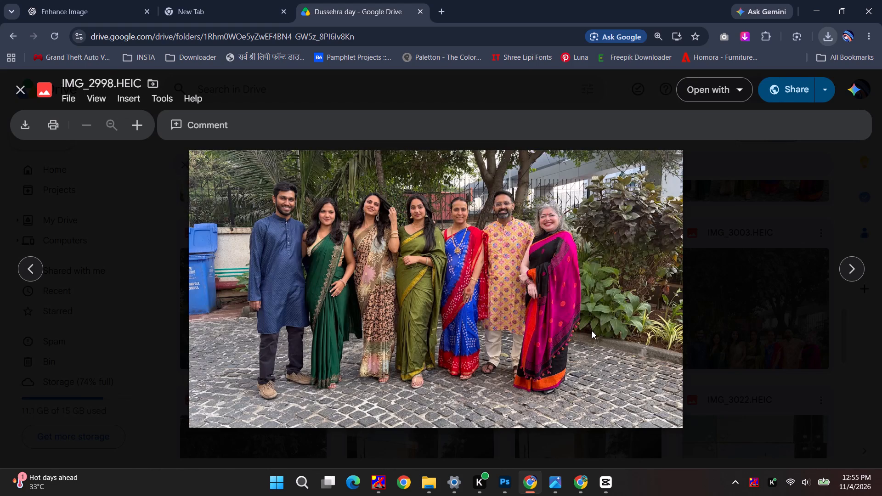
key("Left")
key("Left")
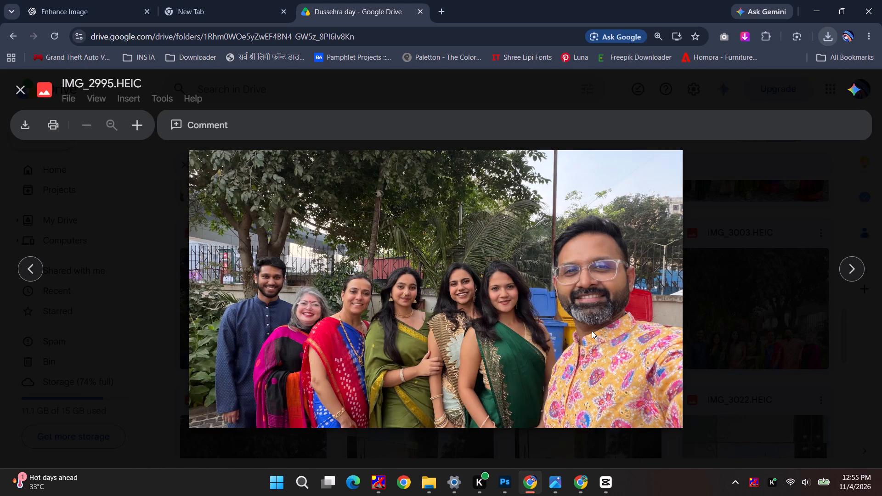
key("Right")
key("Right")
key("Right")
key("Right")
key("Right")
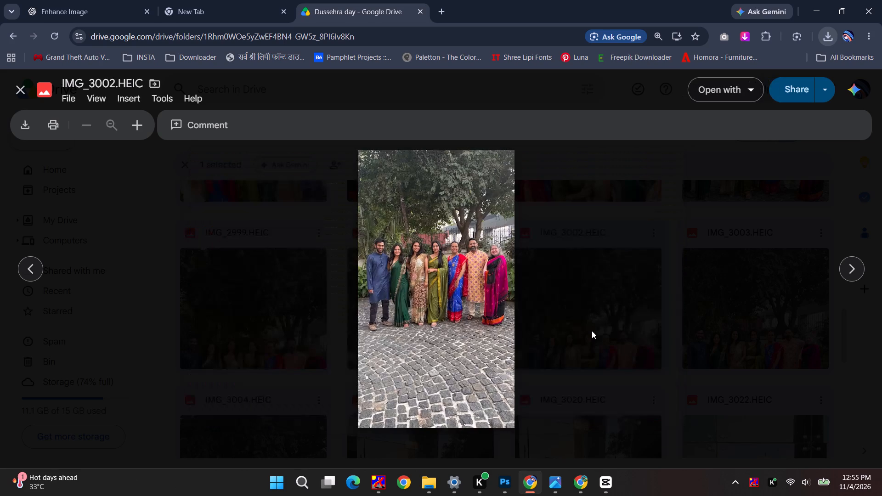
key("Right")
key("Right")
key("Right")
key("Right")
key("Right")
Review the earlier photos in the Dussehra day folder, from IMG_3022 back to IMG_2921.
key("Left")
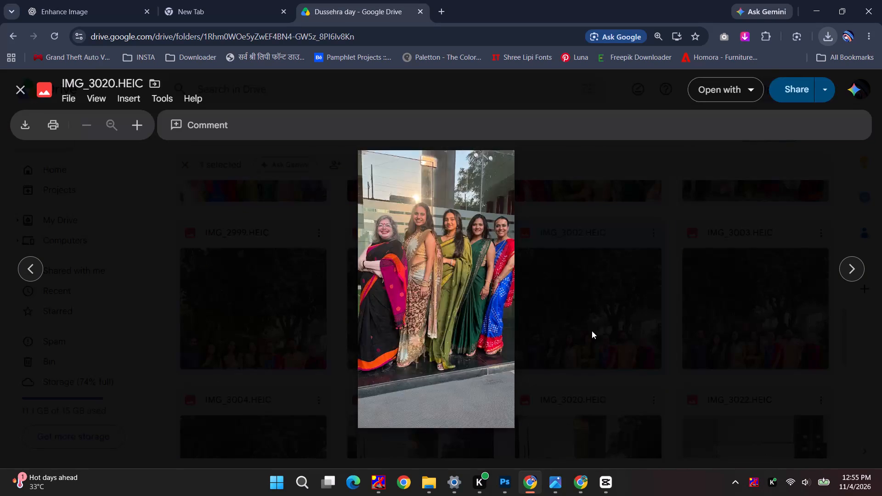
key("Left")
key("Left")
key("Left")
key("Left")
key("Left")
key("Left")
key("Left")
key("Left")
key("Left")
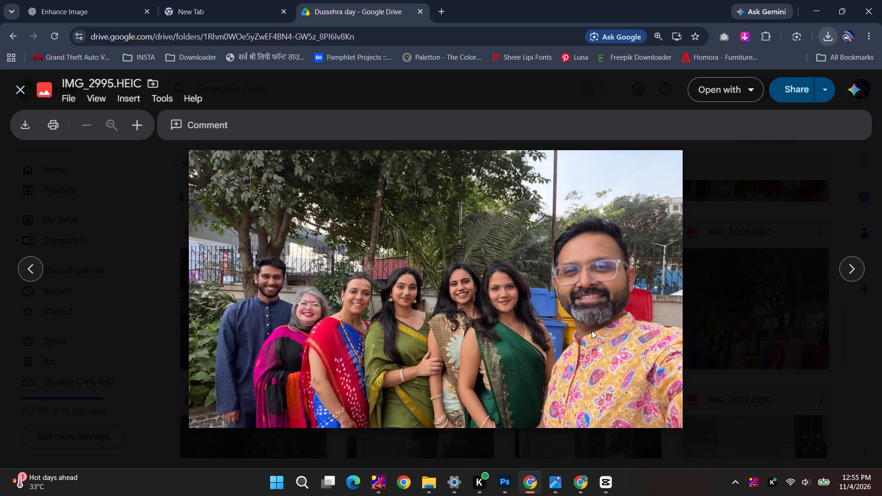
key("Left")
key("Left")
key("Left")
key("Left")
key("Left")
key("Right")
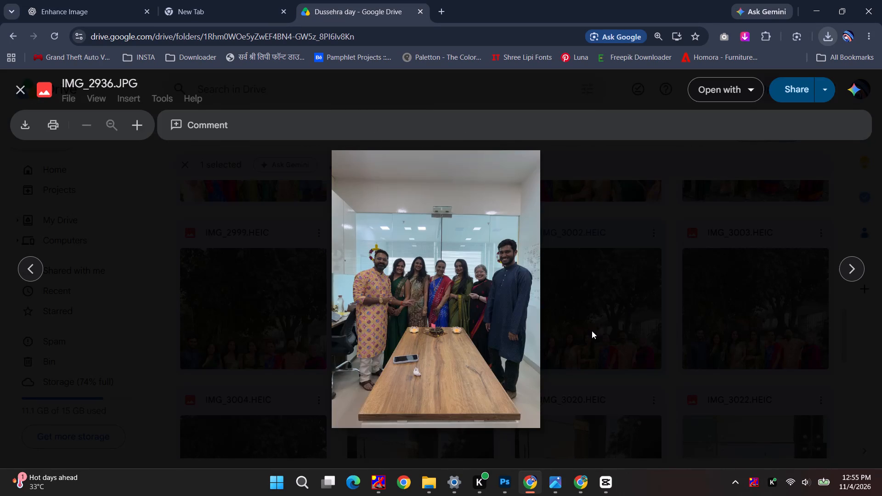
key("Left")
key("Left")
key("Left")
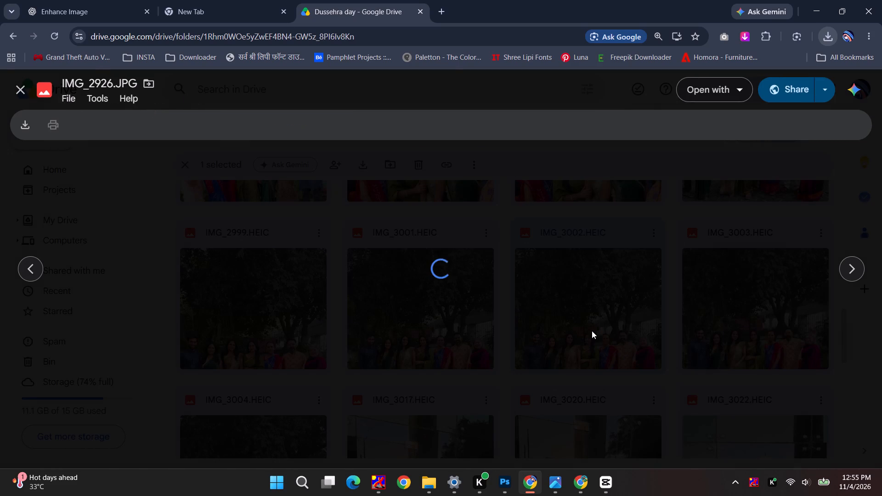
key("Left")
key("Left")
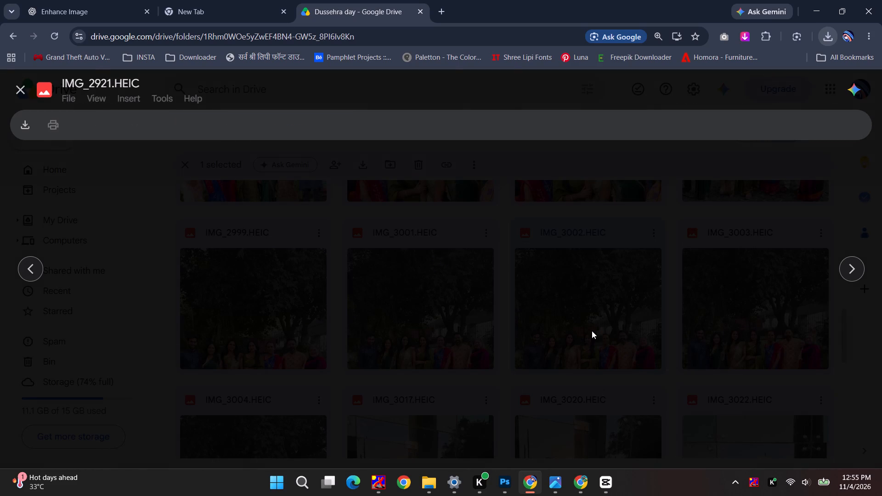
key("Right")
key("Right")
key("Left")
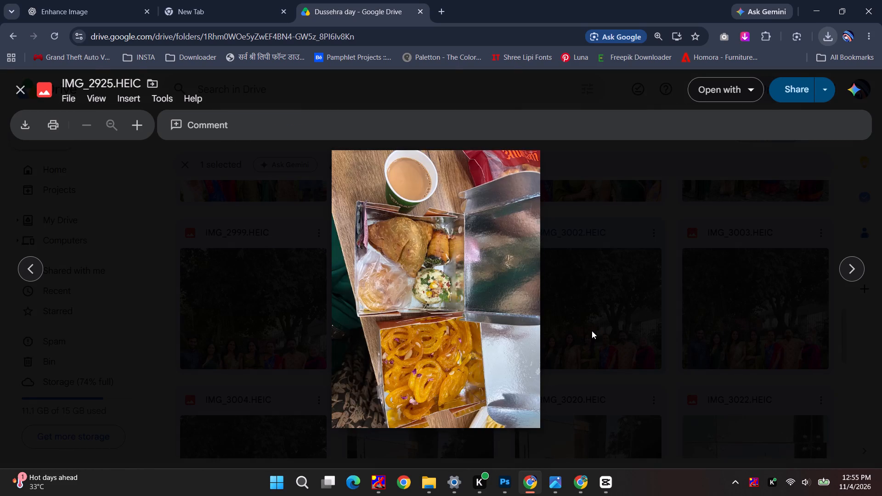
key("Left")
Review the Dussehra day photos forward from IMG_2921 past the outdoor group shots to the IMG_3202 selfie and beyond.
key("Right")
key("Right")
key("Right")
key("Right")
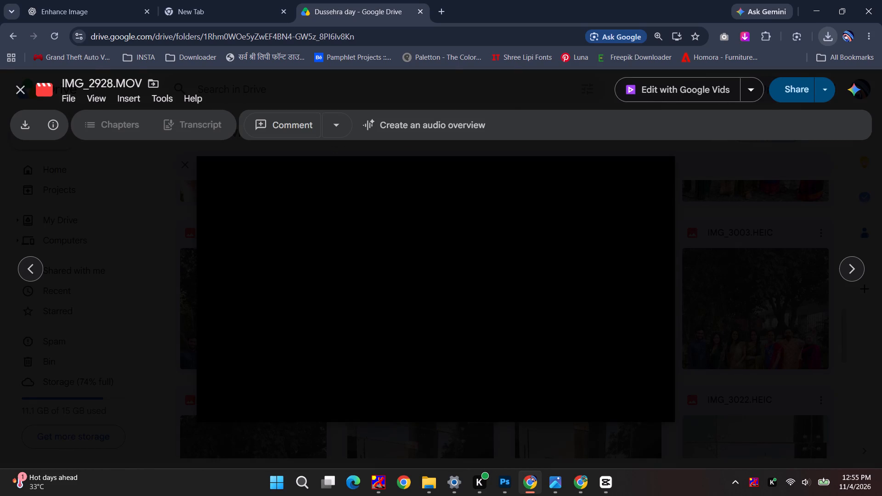
key("Right")
key("Right")
key("Right")
key("Right")
key("Right")
key("Right")
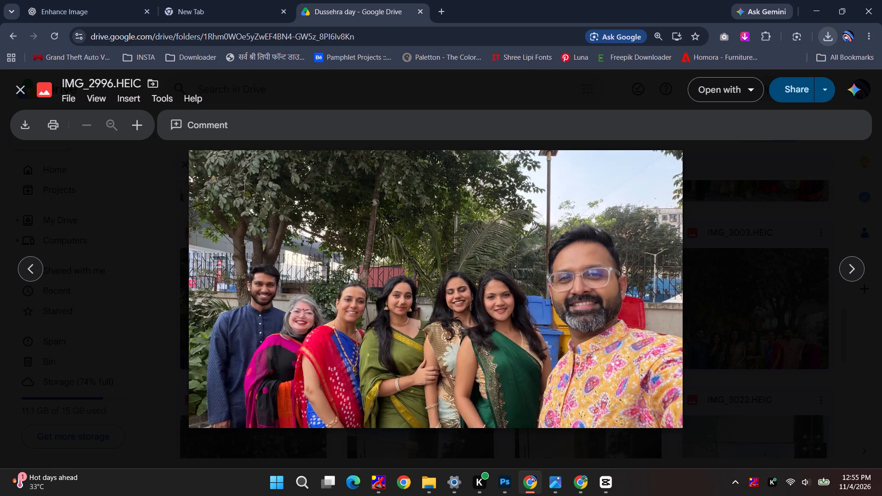
key("Right")
key("Left")
key("Right")
key("Right")
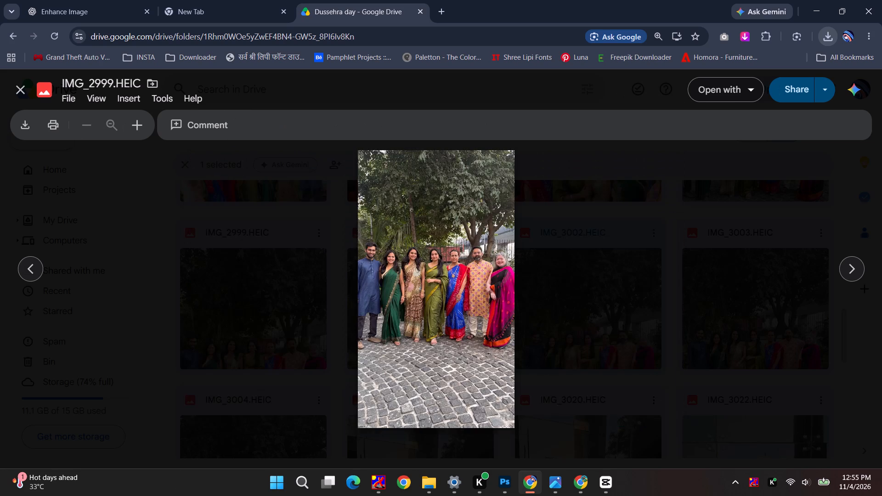
key("Right")
key("Right")
key("Right")
key("Right")
key("Right")
key("Right")
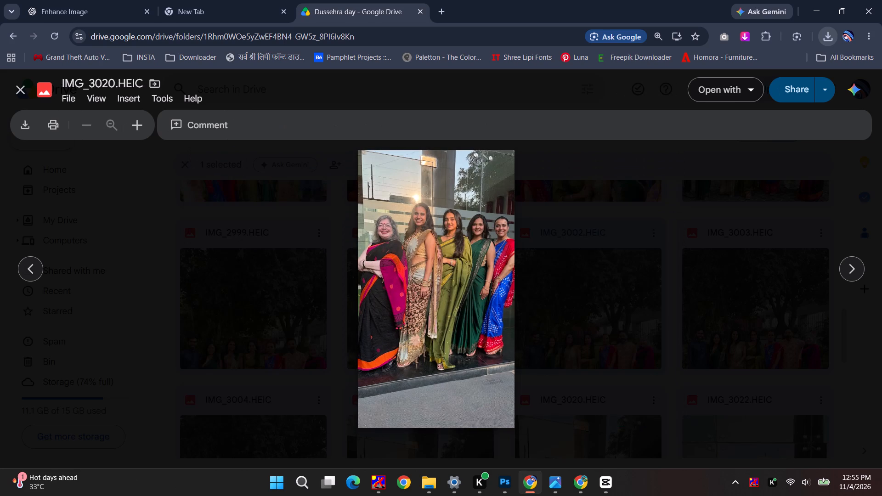
key("Right")
key("Right")
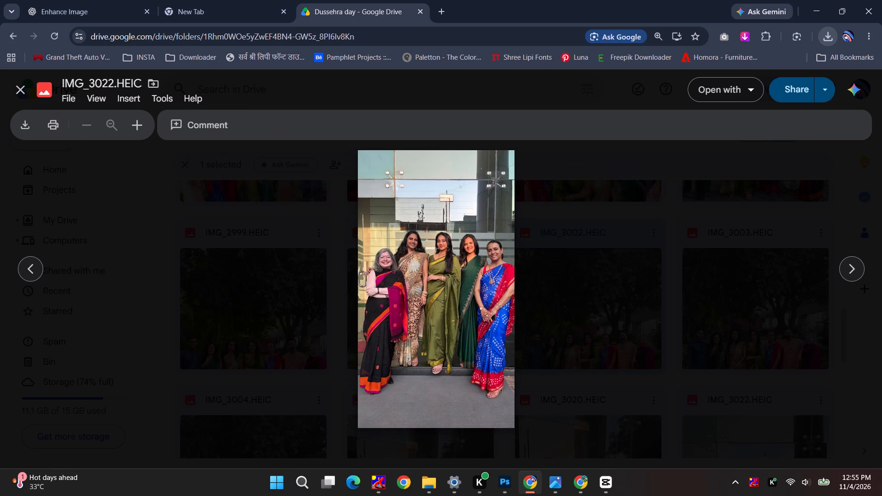
key("Right")
key("Right")
key("Right")
key("Right")
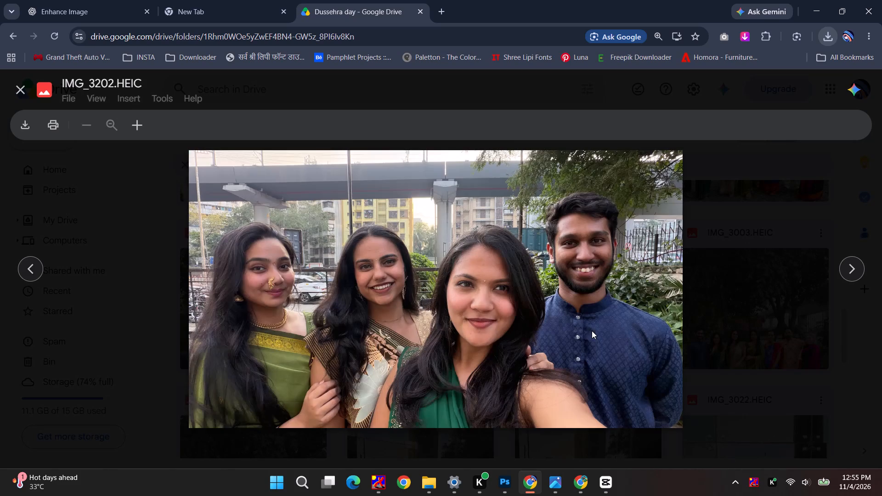
key("Right")
key("Right")
key("Right")
key("Right")
Review the Dussehra day photos in reverse, from the IMG_3202 selfie back to the folder's first photo, IMG_2806.
key("Left")
key("Left")
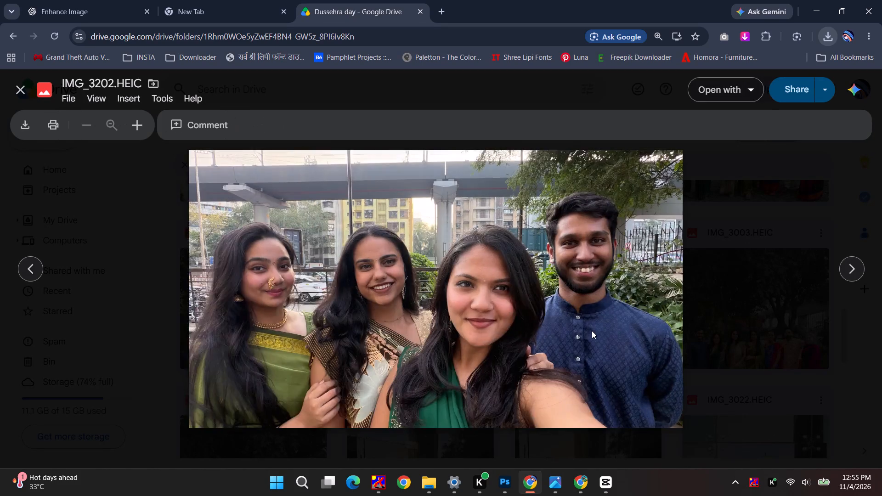
key("Left")
key("Left")
key("Left")
key("Left")
key("Left")
key("Left")
key("Left")
key("Left")
key("Left")
key("Left")
key("Left")
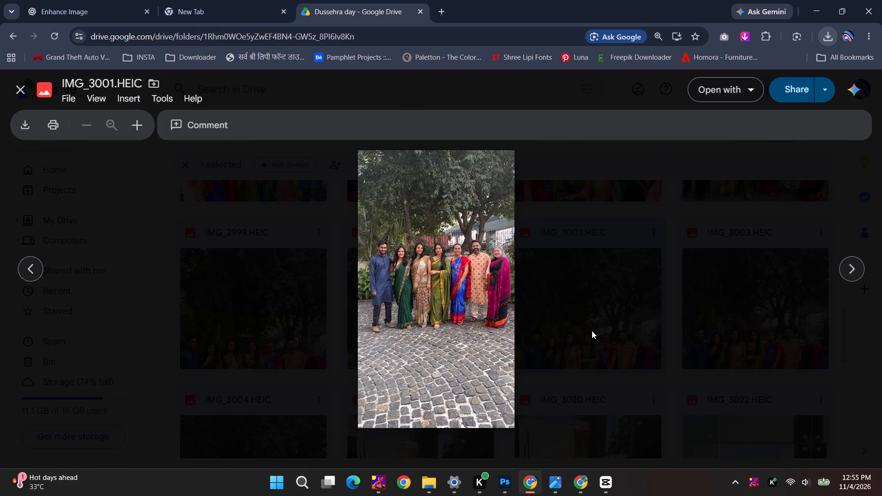
key("Left")
key("Left")
key("Right")
key("Left")
key("Left")
key("Left")
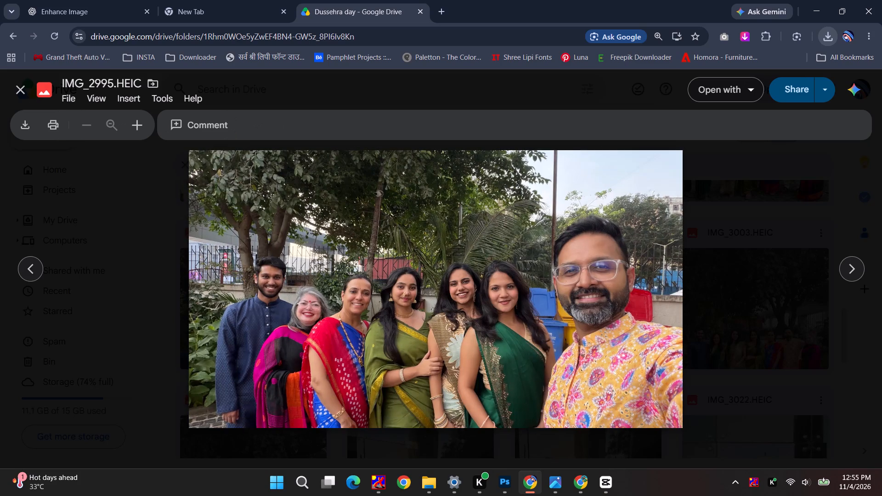
key("Left")
key("Left")
key("Left")
key("Left")
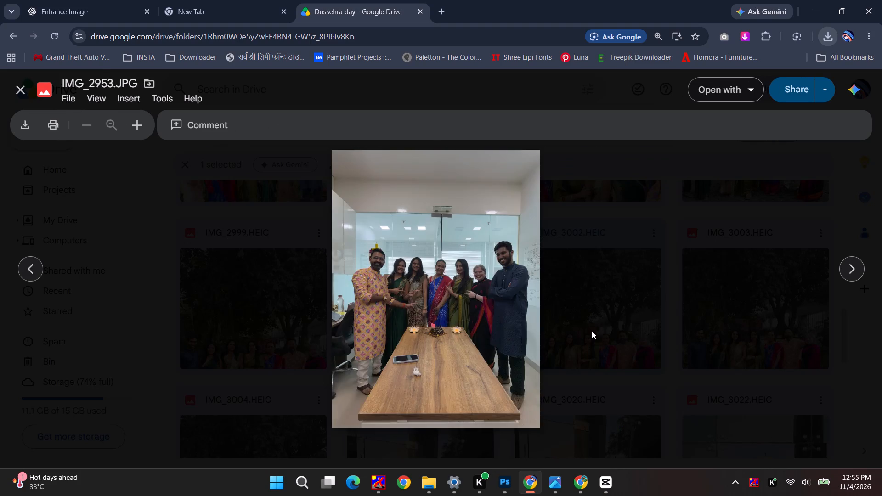
key("Left")
key("Left")
key("Left")
key("Left")
key("Left")
key("Left")
key("Left")
key("Left")
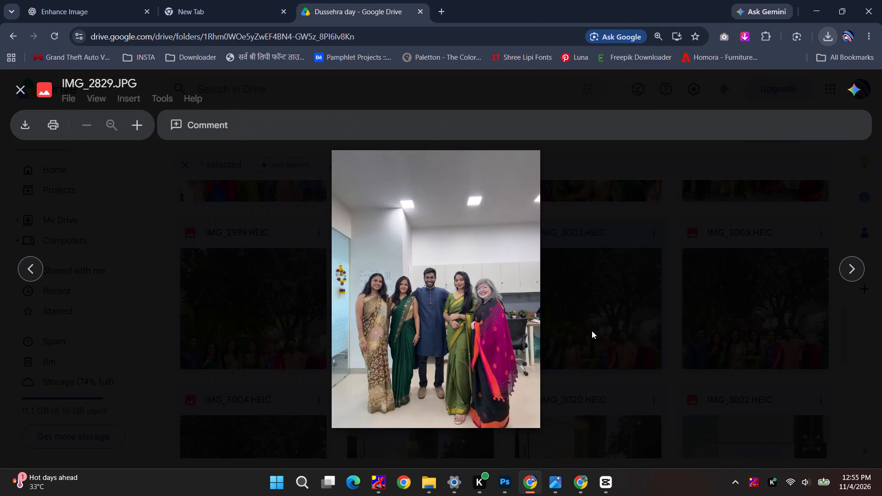
key("Left")
key("Left")
key("Left")
key("Left")
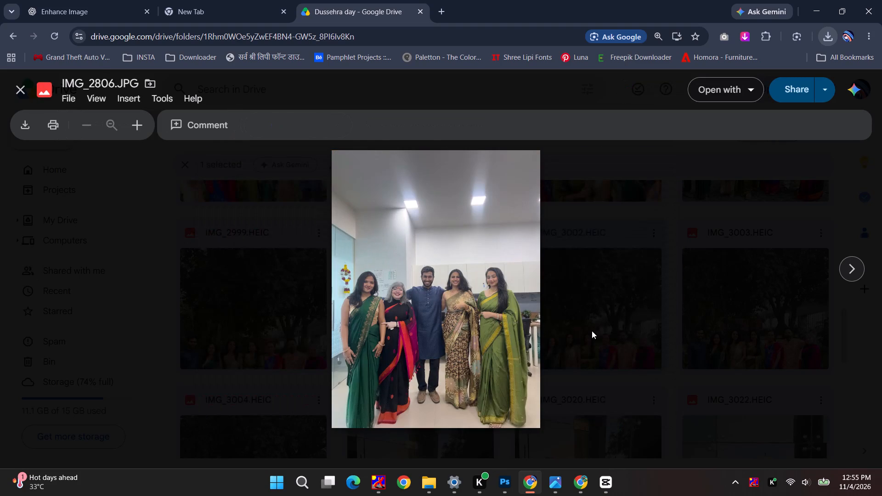
Find the outdoor team photo IMG_2998.HEIC in the Dussehra day folder and download it.
left_click(592, 331)
scroll(586, 326, "up", 7)
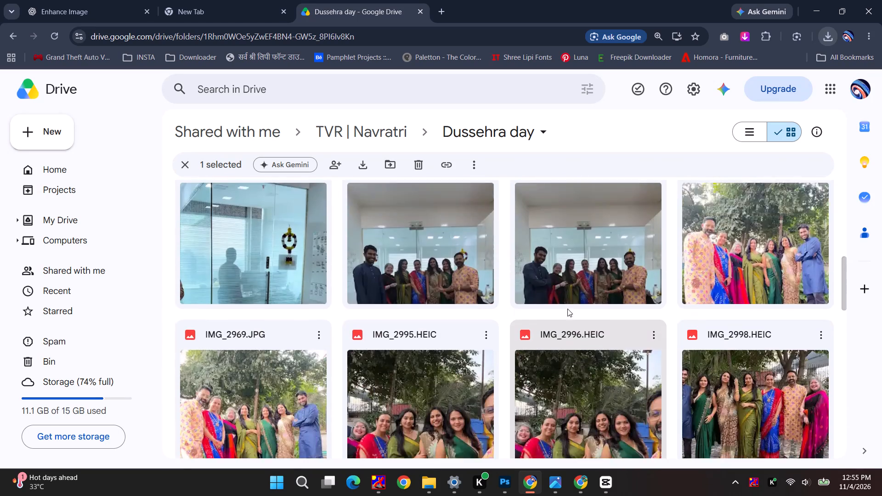
scroll(567, 309, "up", 6)
double_click(567, 309)
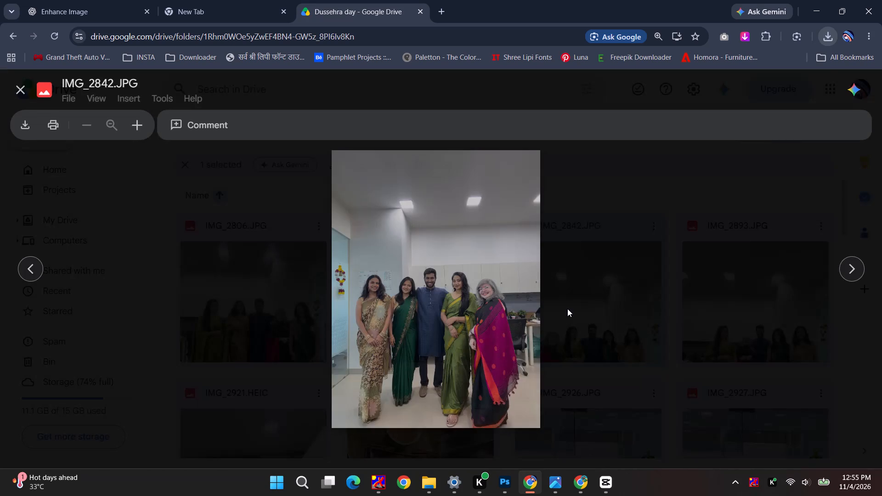
left_click(607, 295)
scroll(605, 304, "up", 3)
scroll(605, 304, "down", 4)
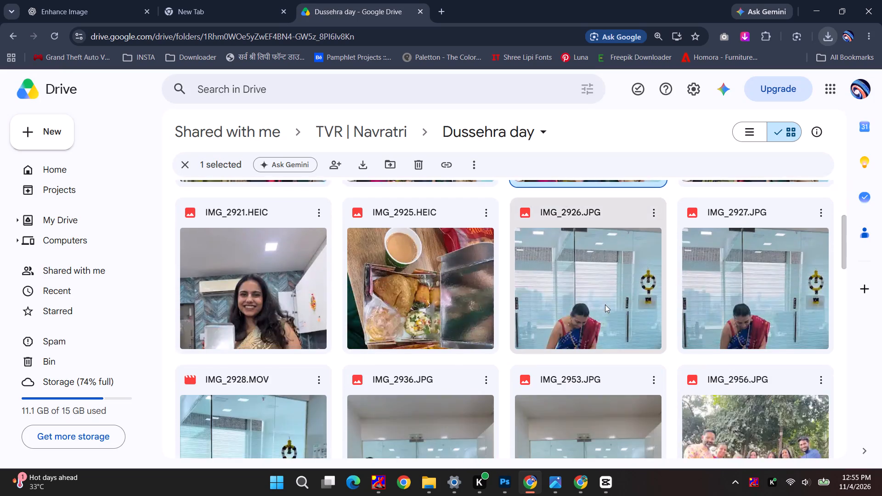
scroll(605, 304, "down", 3)
scroll(565, 325, "down", 1)
scroll(536, 353, "down", 1)
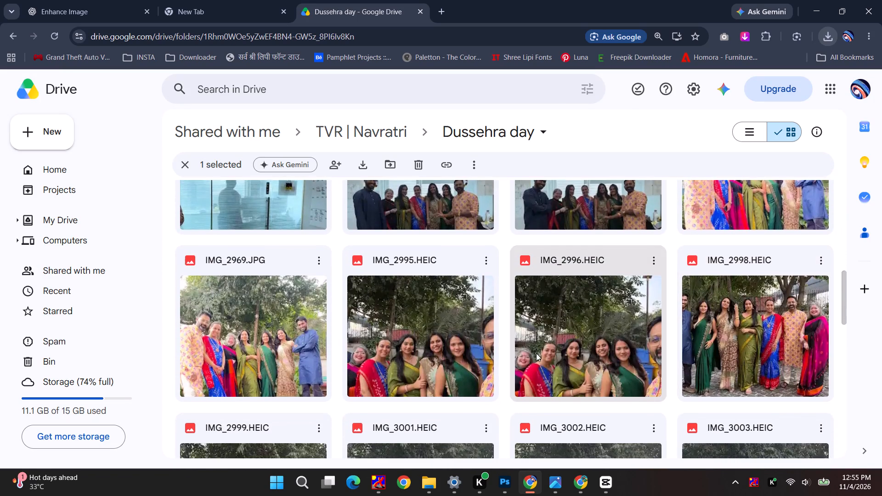
double_click(755, 311)
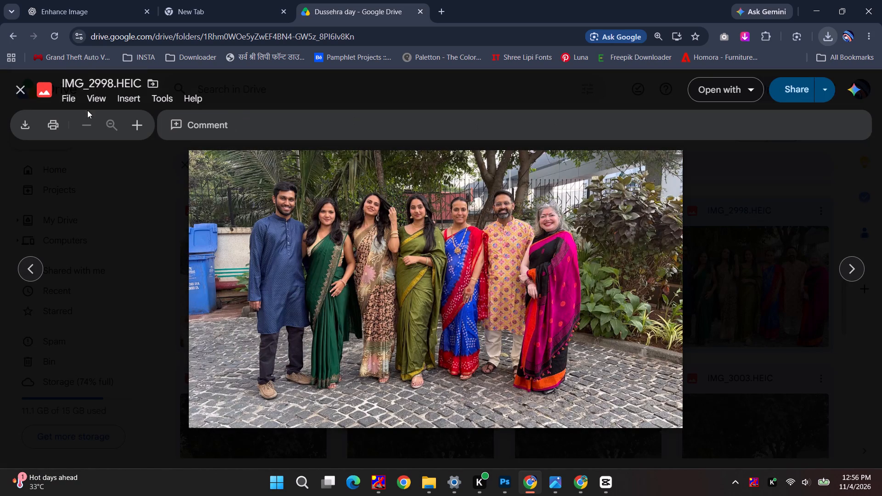
left_click(23, 130)
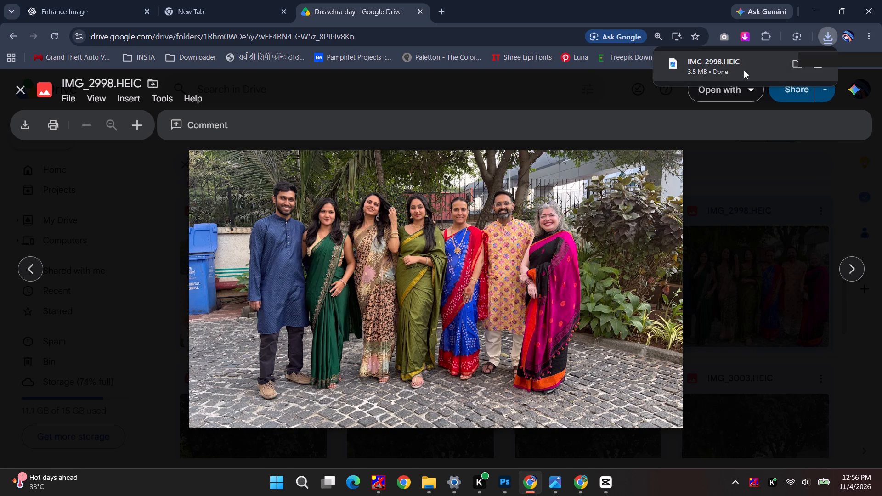
Upload the downloaded IMG_2998.HEIC to the Remove BG design in Canva.
left_click_drag(744, 70, 500, 474)
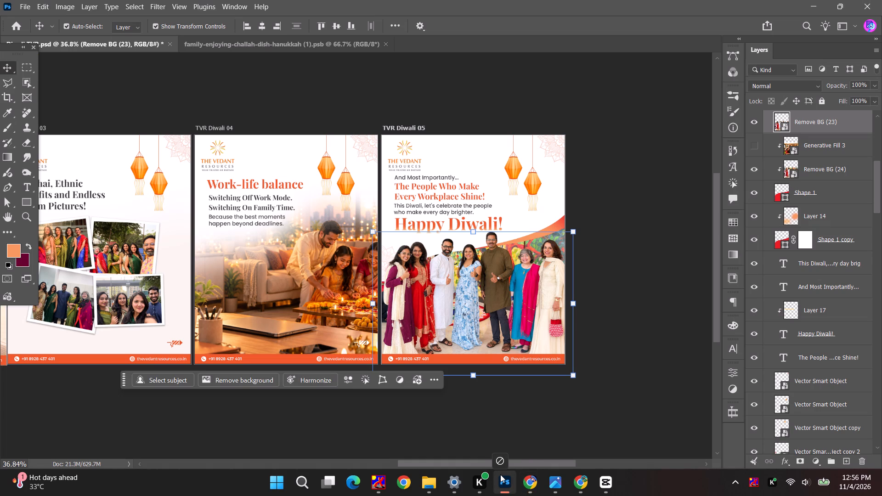
left_click_drag(500, 474, 204, 0)
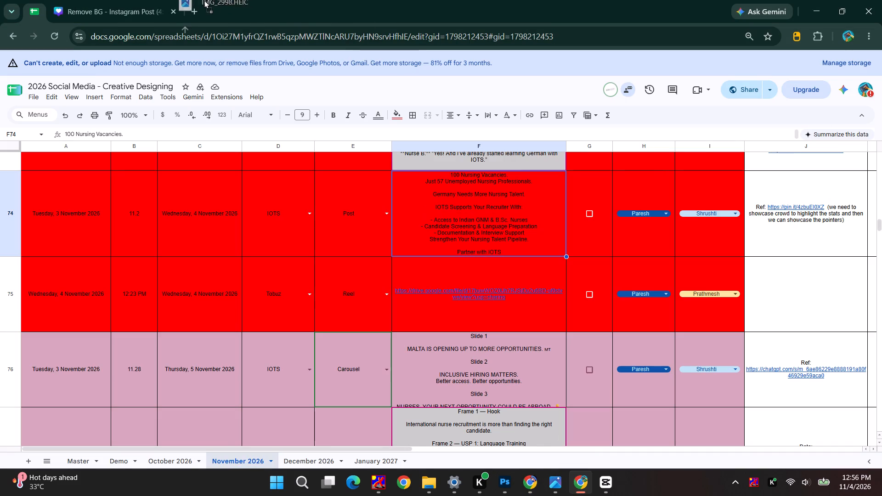
left_click_drag(204, 0, 407, 240)
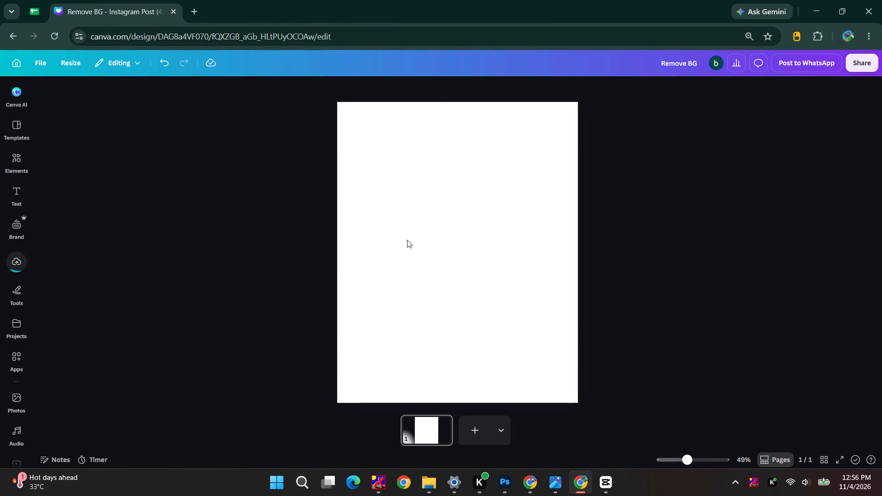
left_click(22, 261)
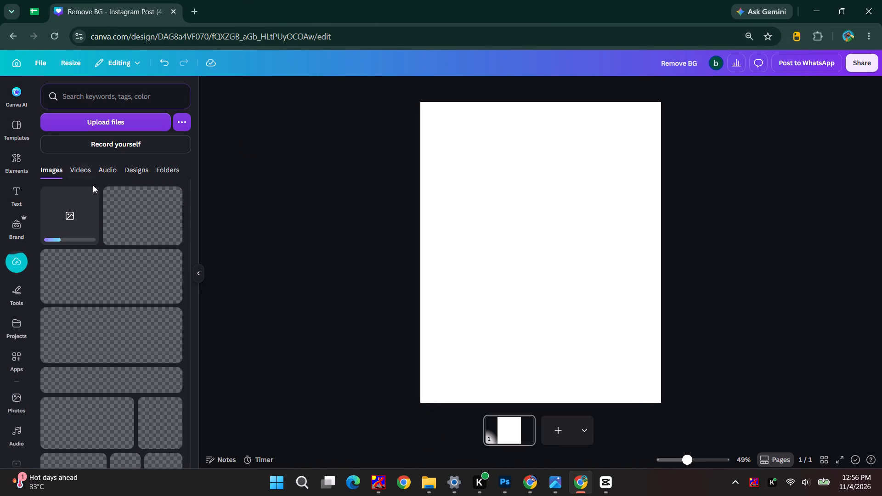
left_click(86, 224)
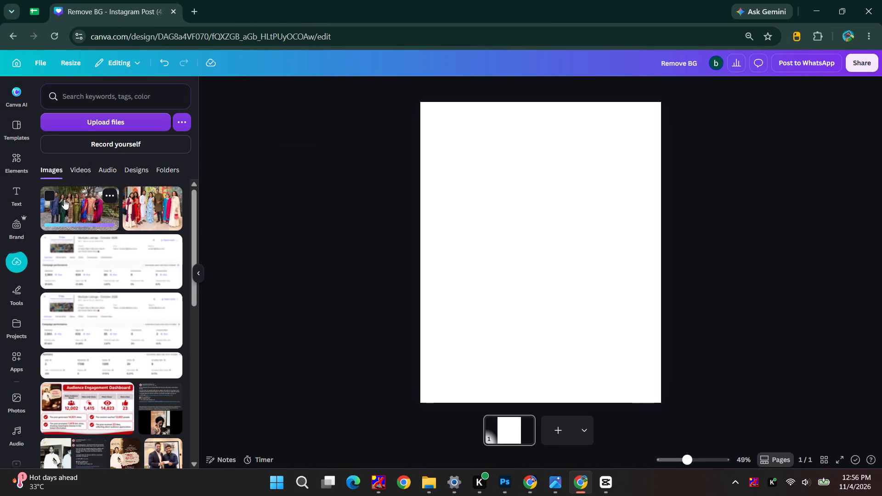
Place the uploaded group photo on the page's lower part and enlarge it to about 1569 × 883 px, fitting all seven people.
left_click_drag(75, 209, 460, 248)
left_click_drag(483, 269, 476, 262)
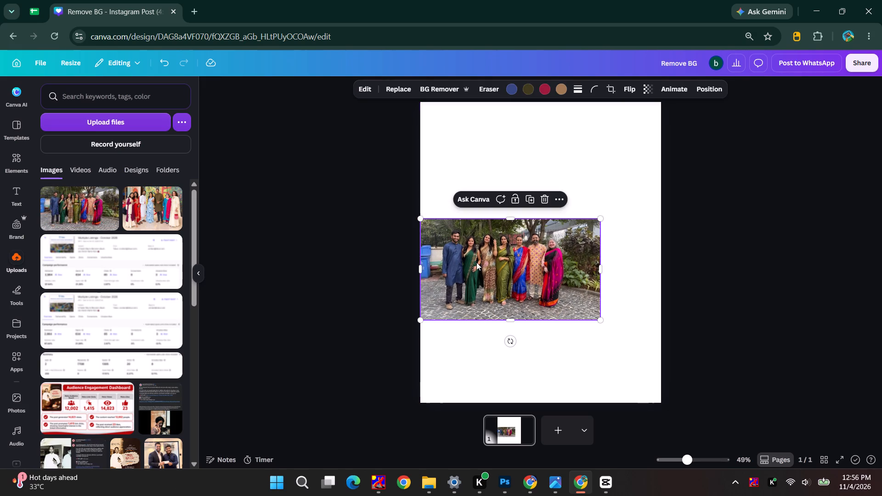
left_click_drag(601, 321, 687, 403)
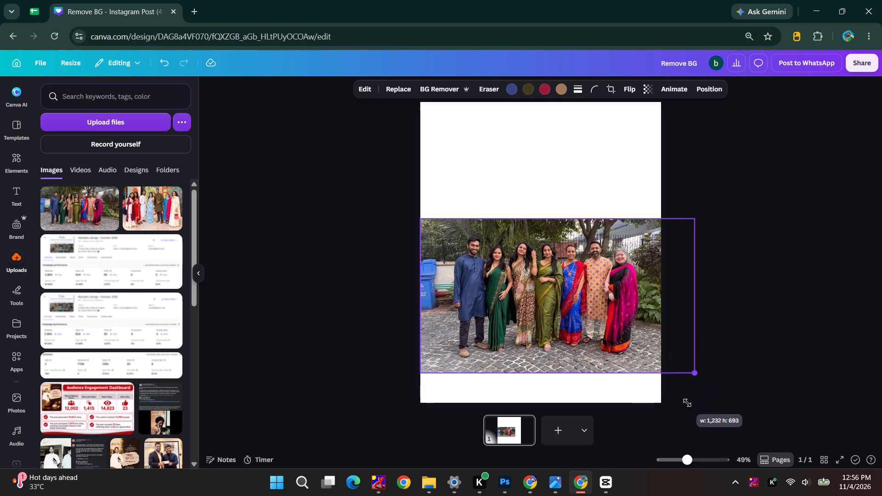
left_click_drag(687, 403, 652, 392)
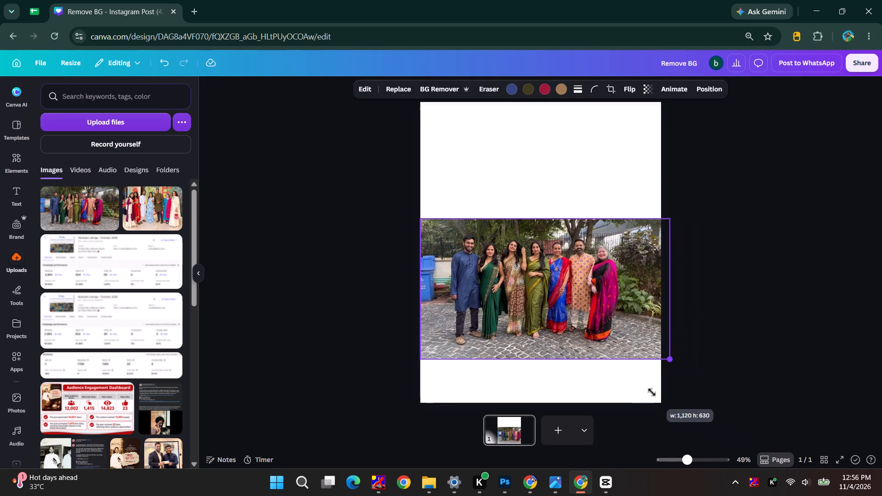
left_click_drag(652, 392, 643, 388)
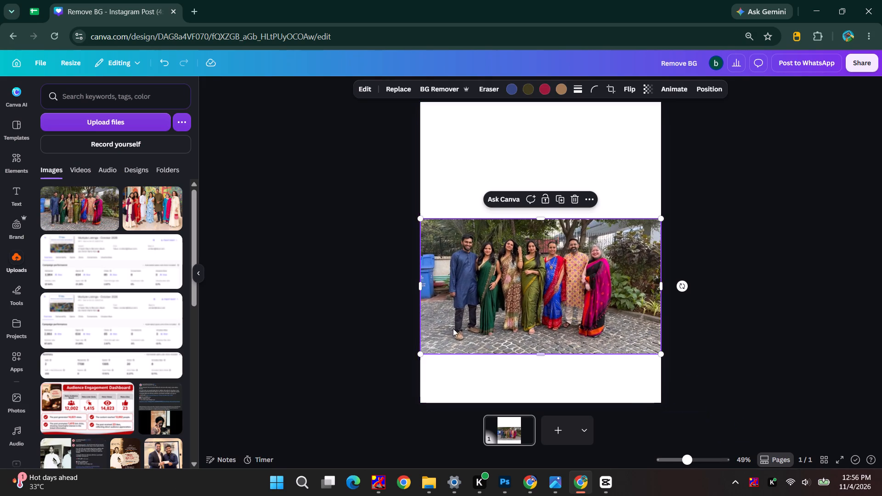
left_click_drag(418, 356, 384, 401)
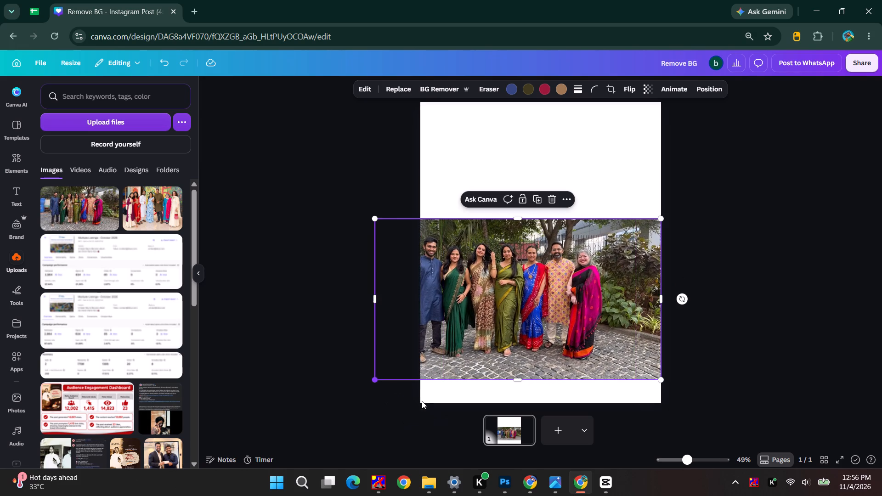
left_click_drag(660, 380, 726, 420)
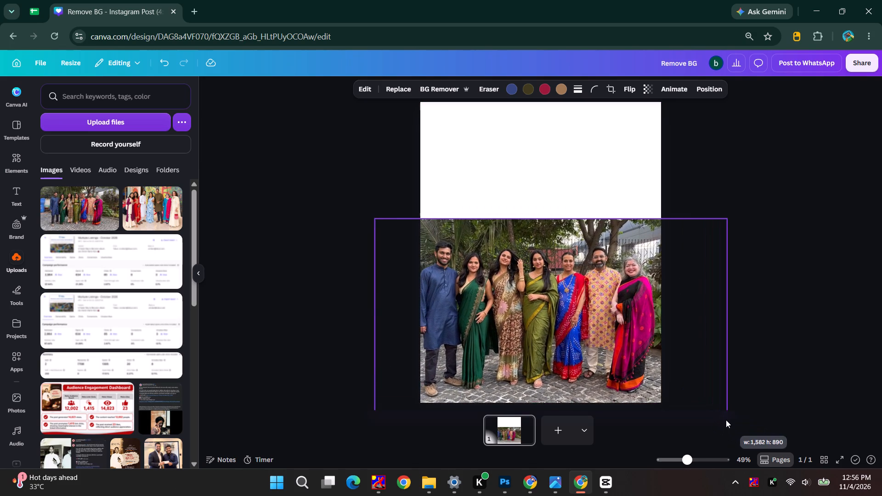
left_click_drag(726, 420, 723, 417)
left_click_drag(593, 321, 599, 316)
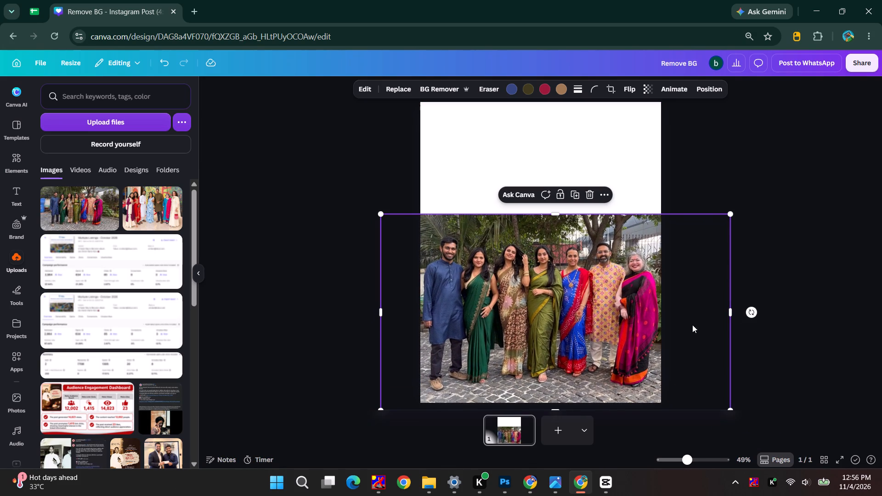
left_click(618, 307)
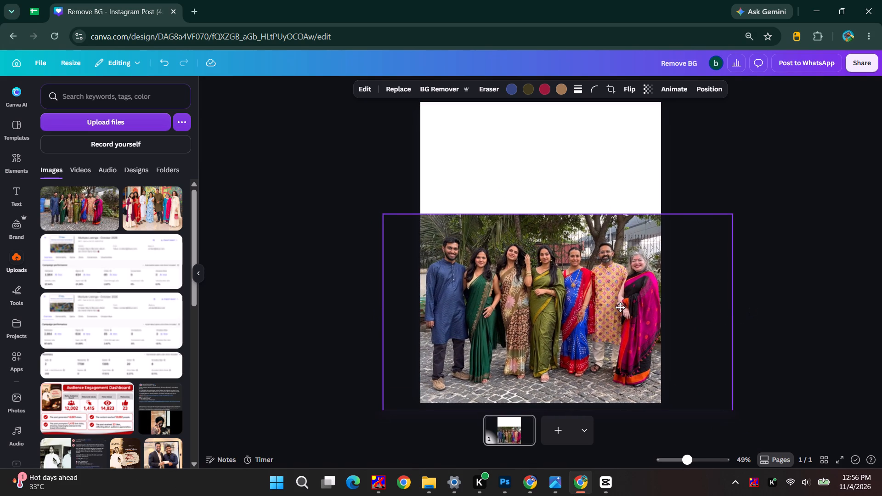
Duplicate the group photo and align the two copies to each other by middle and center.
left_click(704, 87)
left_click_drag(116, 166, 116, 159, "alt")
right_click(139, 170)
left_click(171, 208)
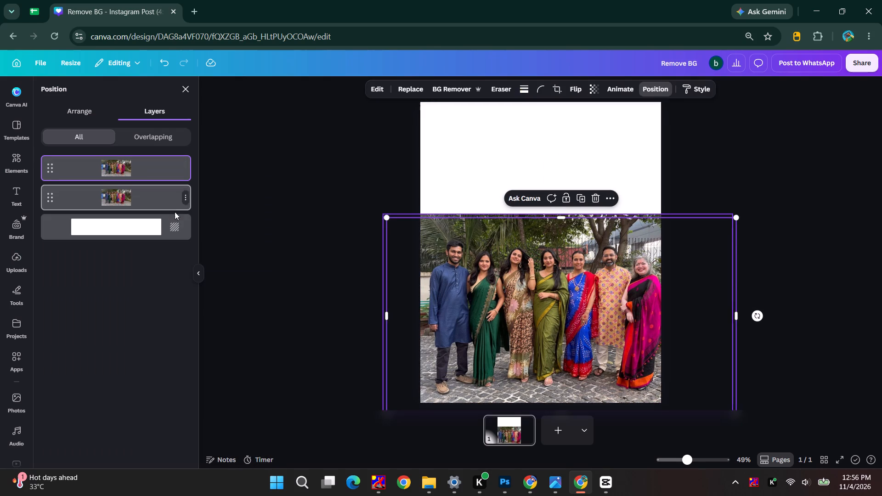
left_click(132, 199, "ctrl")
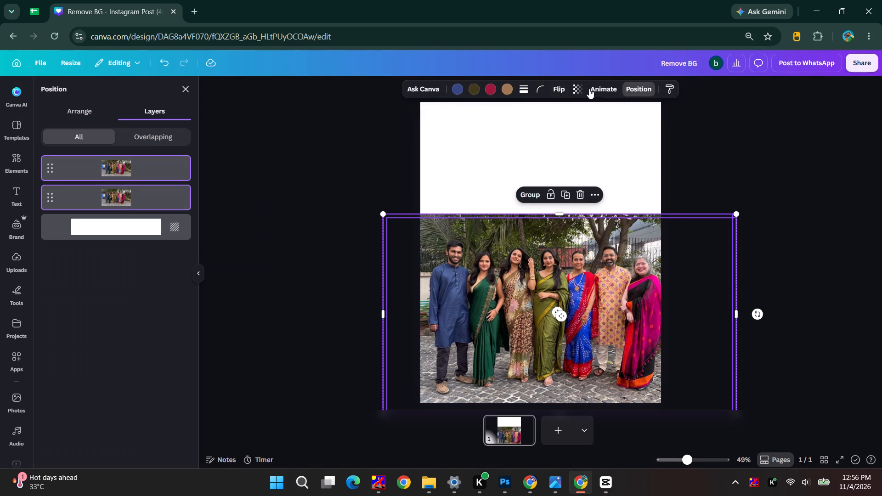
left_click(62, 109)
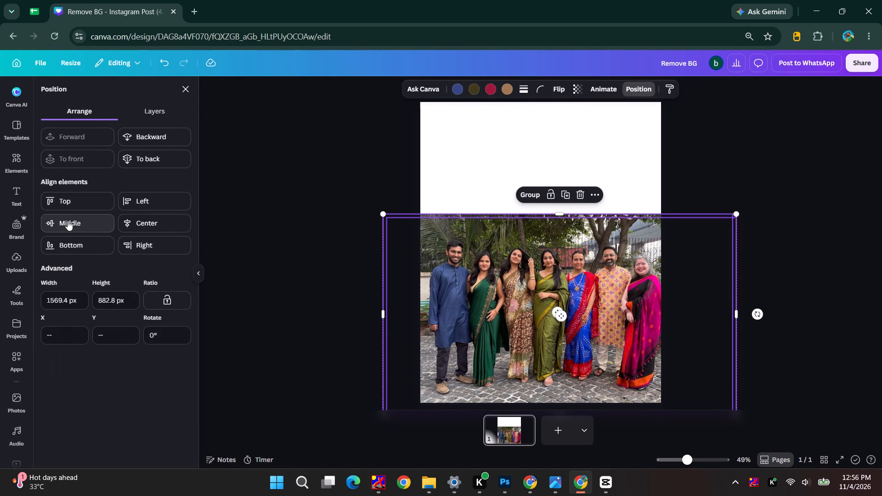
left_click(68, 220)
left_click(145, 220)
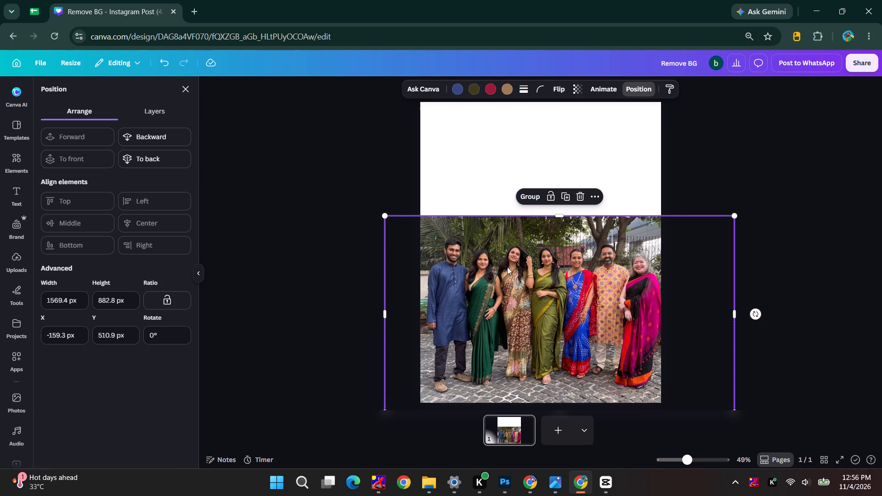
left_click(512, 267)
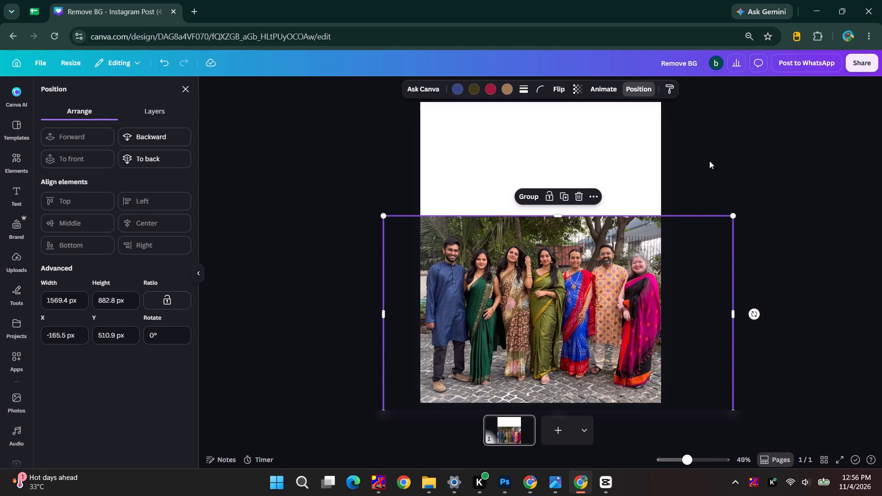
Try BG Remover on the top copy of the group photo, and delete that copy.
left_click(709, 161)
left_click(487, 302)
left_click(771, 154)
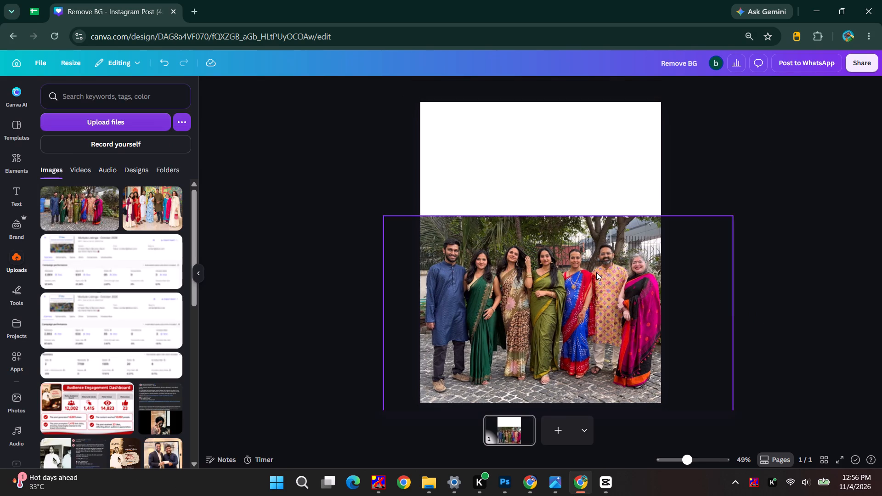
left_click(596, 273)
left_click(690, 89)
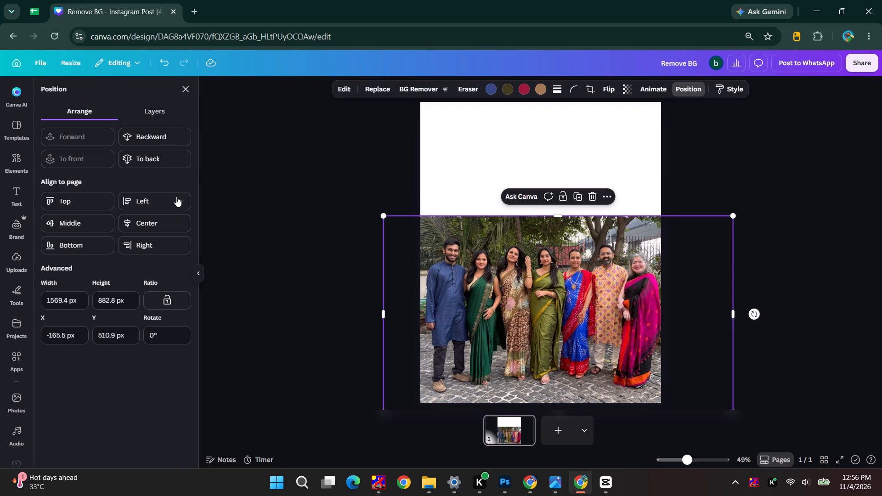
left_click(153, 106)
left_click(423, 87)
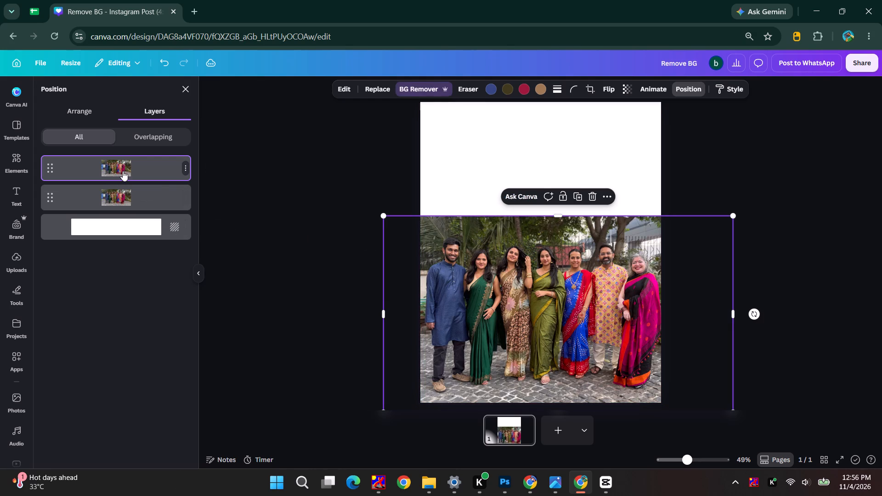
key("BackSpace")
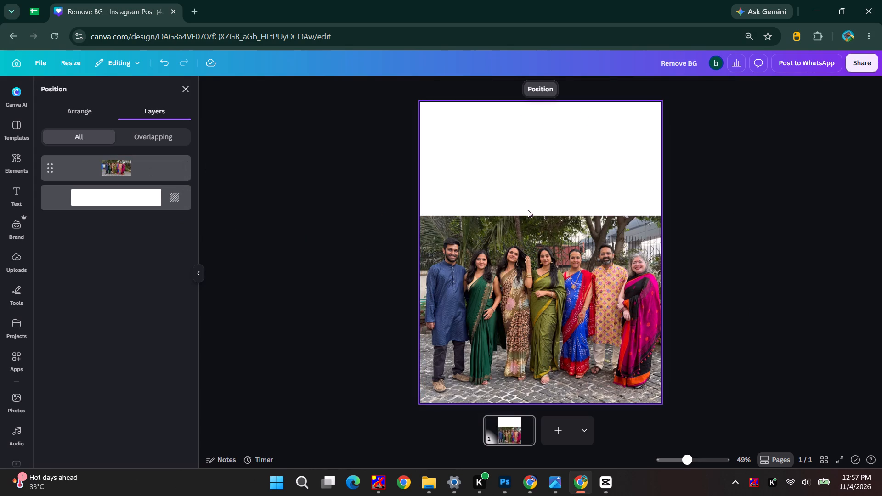
Download the page with the group photo's original background intact as a PNG.
left_click(554, 165)
left_click(547, 269)
left_click(711, 89)
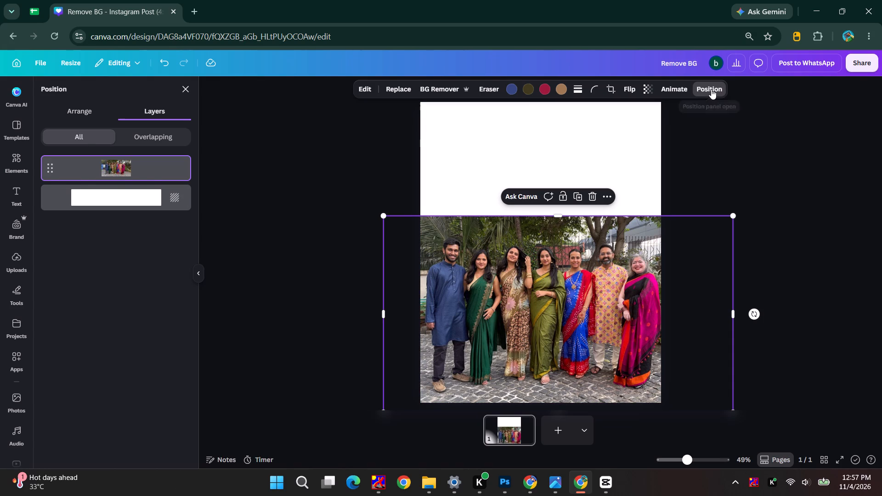
left_click(862, 64)
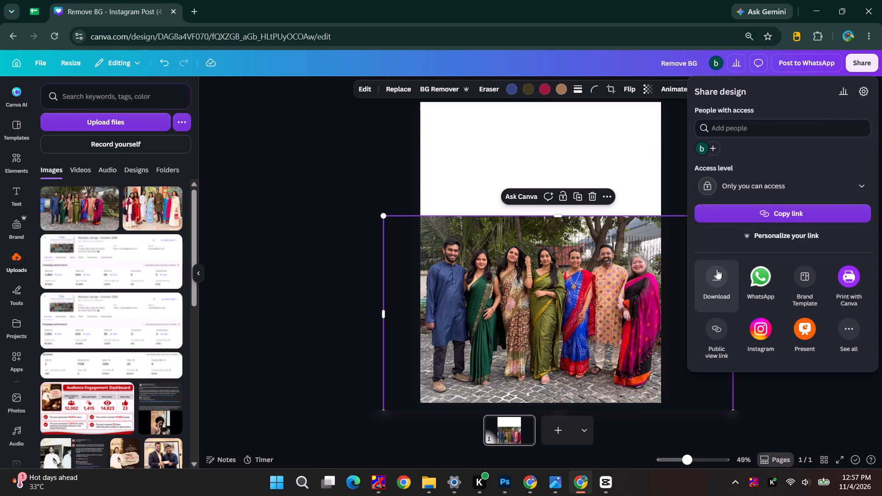
left_click(719, 276)
left_click(804, 302)
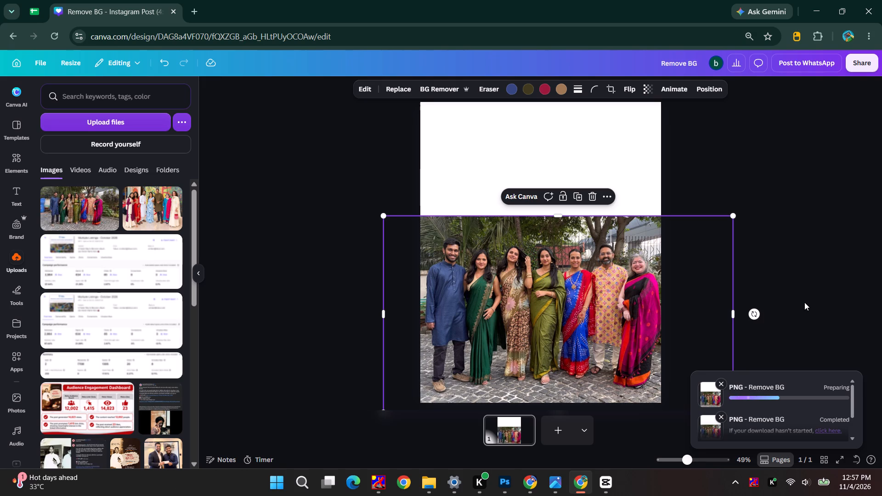
Remove the background from the group photo with BG Remover.
left_click(442, 85)
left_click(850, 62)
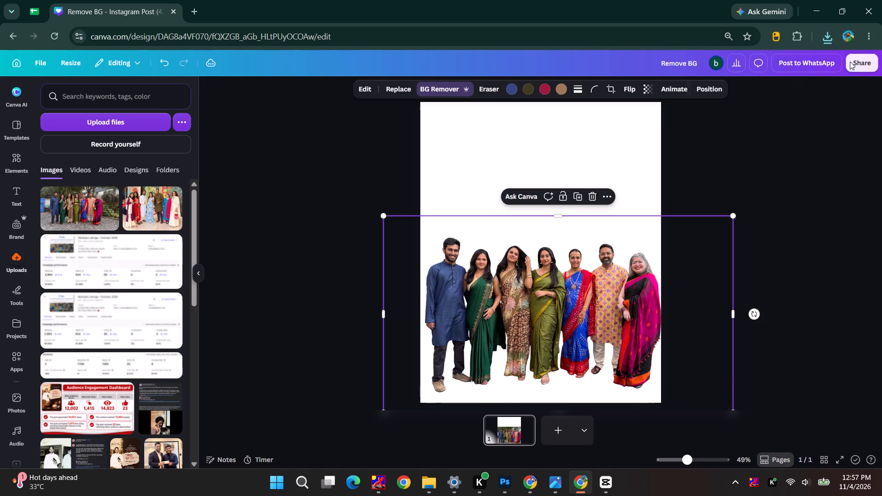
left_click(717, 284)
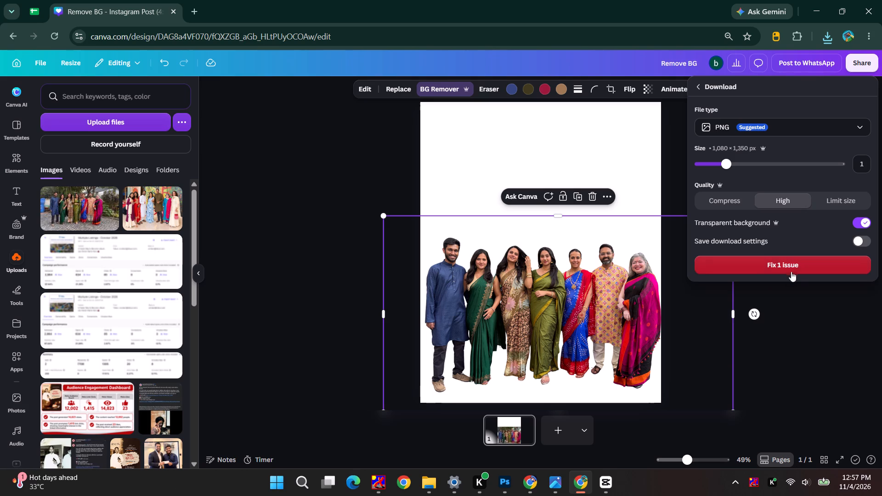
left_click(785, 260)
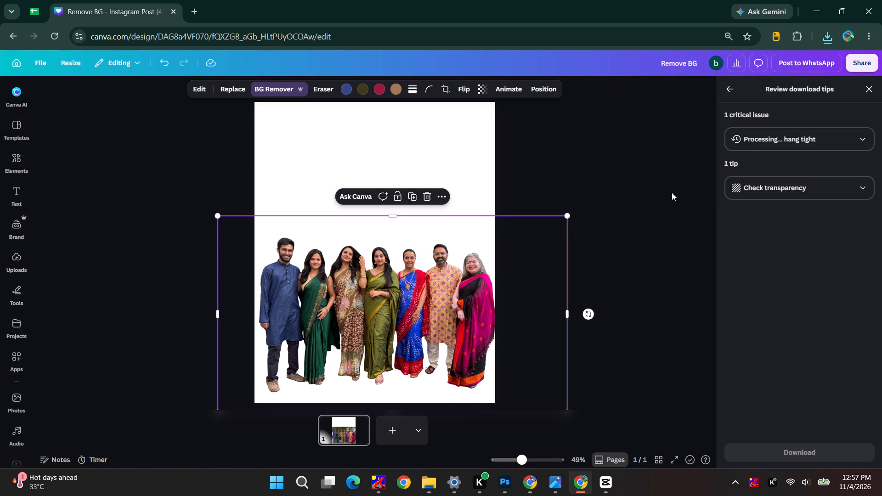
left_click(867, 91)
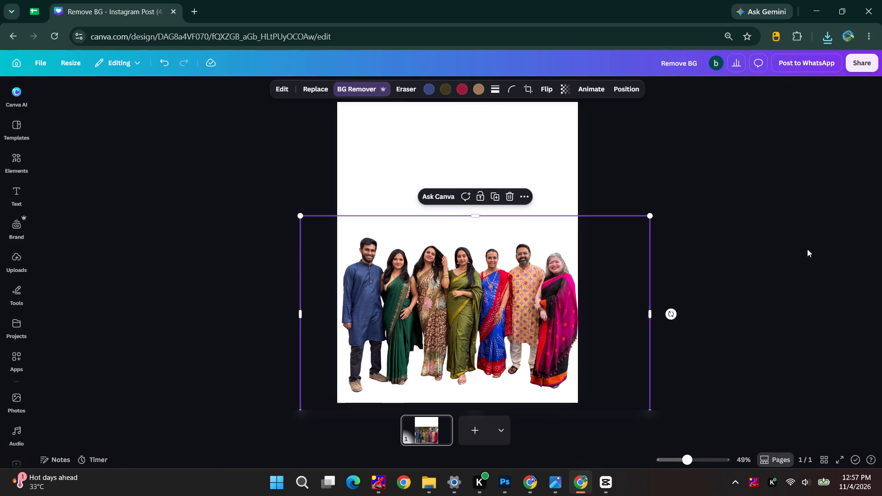
Download the group cutout as a high-quality PNG with a transparent background.
left_click(511, 289)
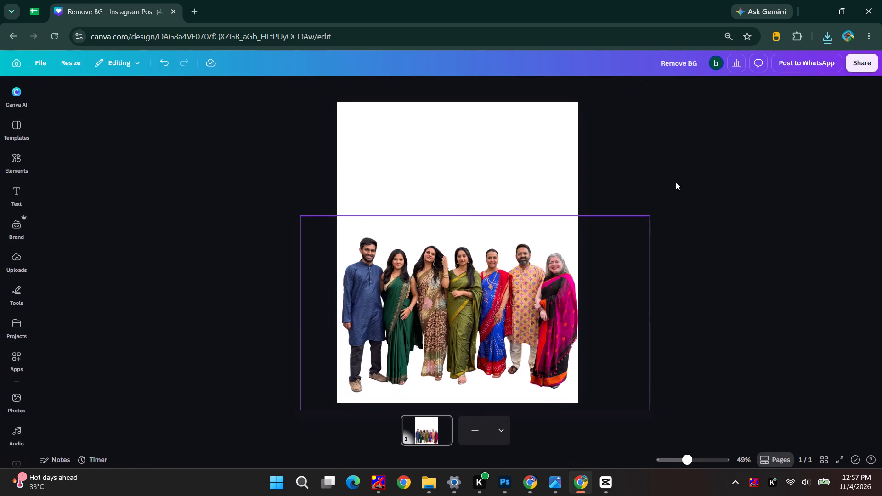
left_click(852, 70)
left_click(722, 270)
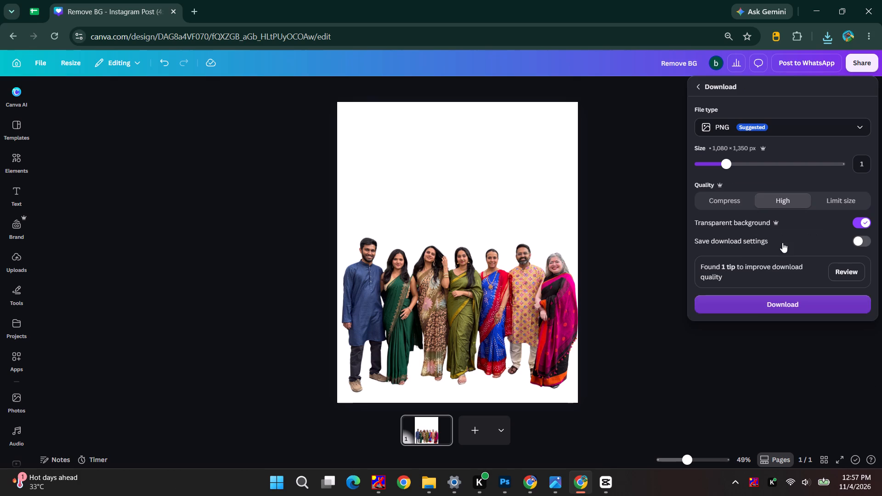
left_click(811, 301)
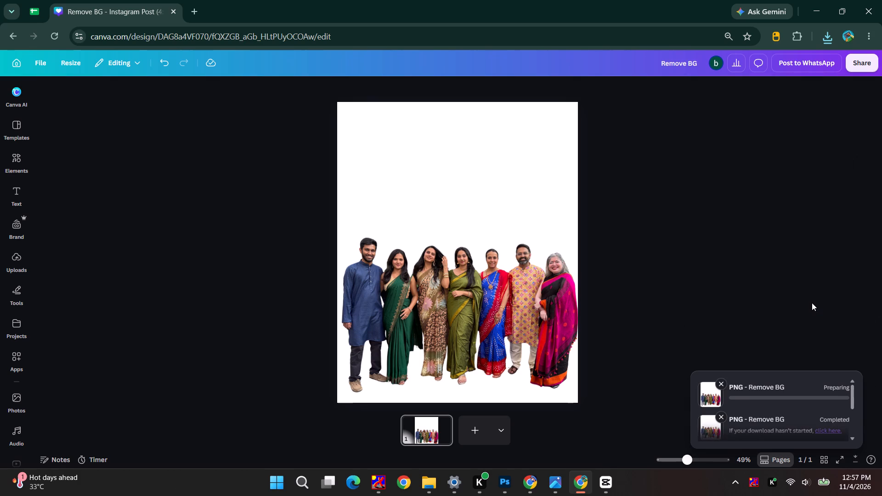
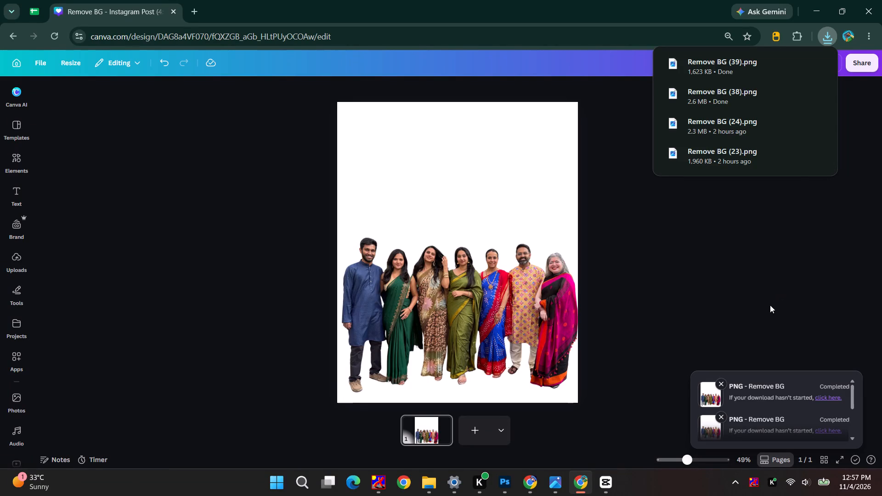
Place Remove BG (39) and Remove BG (38) from the Downloads folder onto the TVR Diwali 05 artboard in Photoshop.
key("alt+Tab")
left_click(673, 147, "alt")
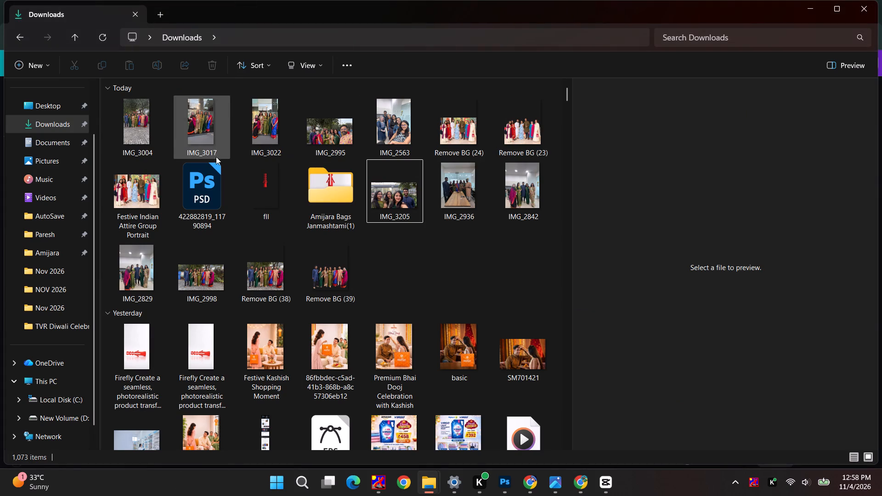
left_click(318, 279)
left_click(255, 282, "ctrl")
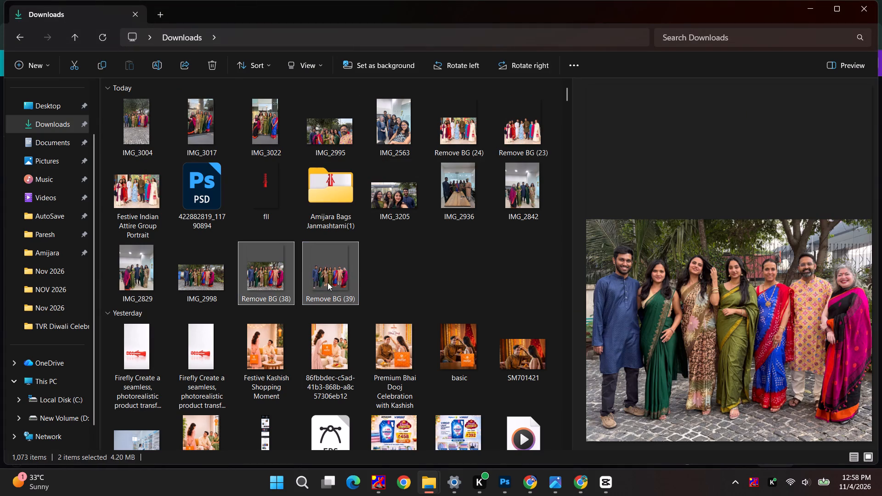
left_click_drag(327, 281, 327, 285)
key("alt+Tab")
key("alt+Tab")
key("alt+Tab")
key("alt+Tab")
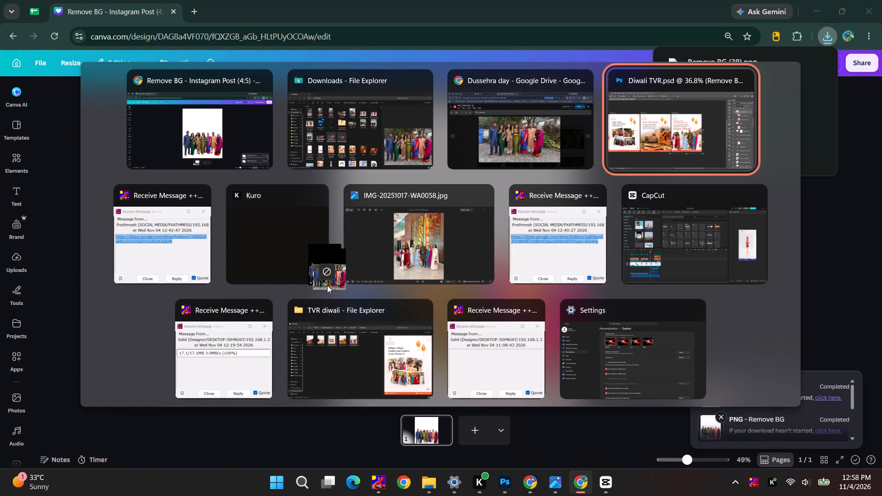
left_click_drag(327, 285, 441, 299)
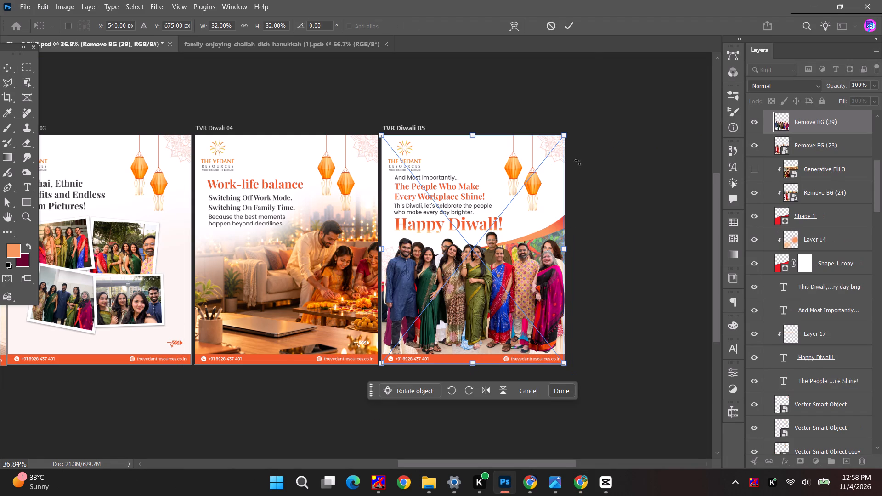
left_click(565, 25)
left_click(565, 25)
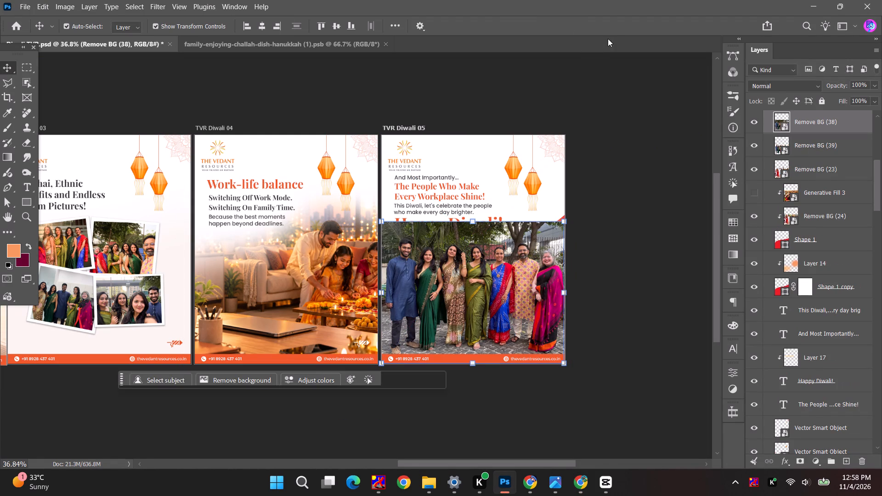
Clip the Remove BG (38) layer directly above Shape 1, and hide the old Remove BG (24) and Remove BG (23) photos.
left_click_drag(820, 121, 823, 212)
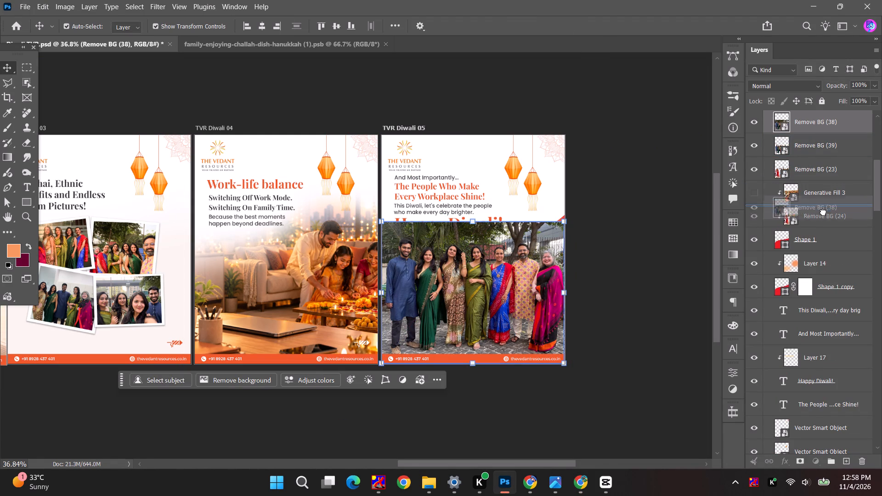
left_click_drag(823, 212, 823, 217)
left_click(752, 191)
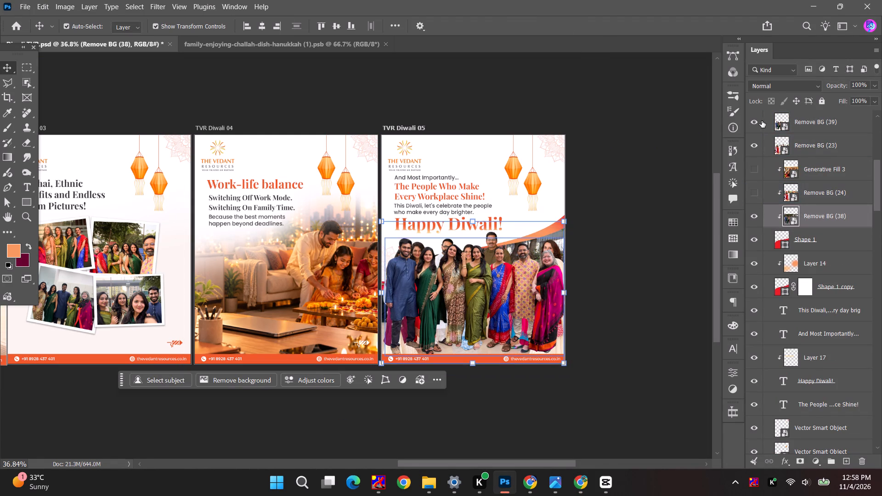
left_click(756, 146)
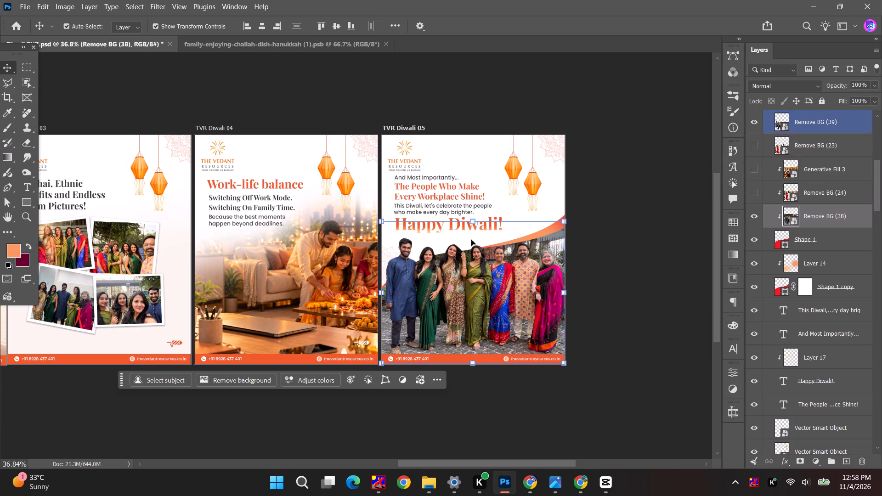
left_click(0, 70)
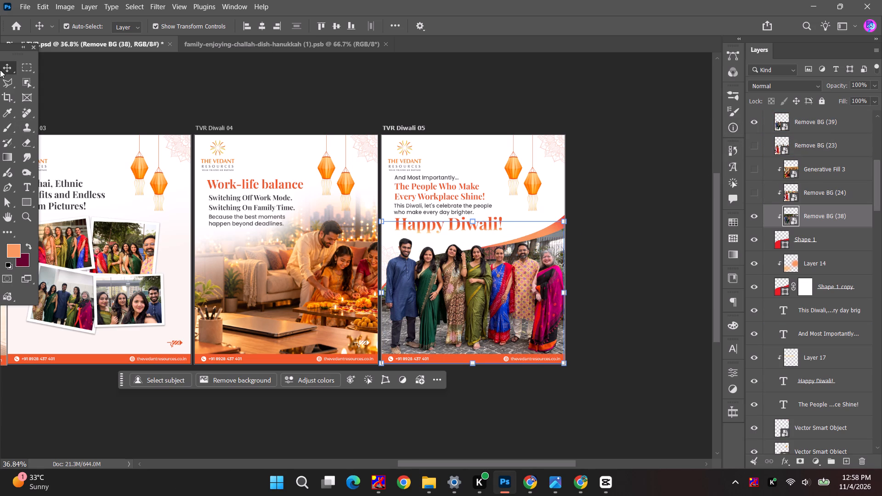
left_click(318, 86)
On TVR Diwali 03, move the faint ornament, Vector Smart Object copy 2, behind the photo frames, just above background Layer 10.
scroll(396, 276, "up", 7, "alt")
key("space")
key("space")
left_click_drag(201, 226, 569, 253)
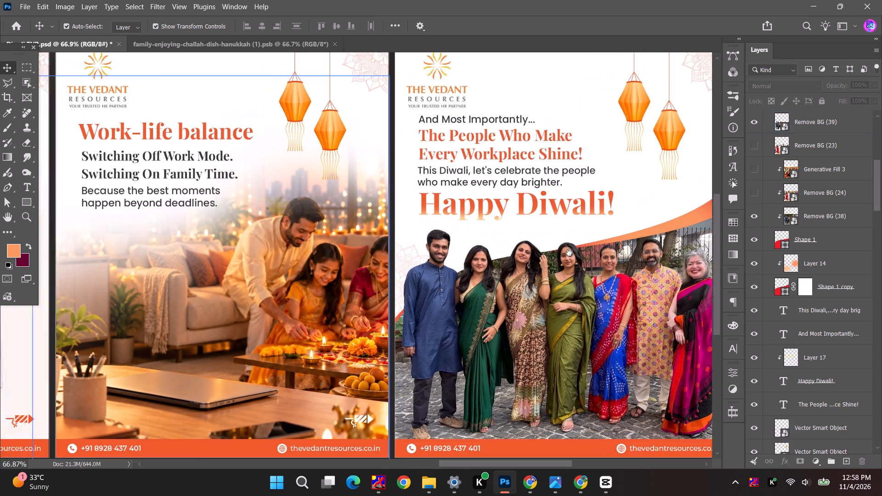
left_click_drag(569, 253, 616, 245)
left_click(121, 278)
scroll(123, 298, "up", 6, "alt")
left_click(124, 298)
key("ctrl+shift+bracketleft")
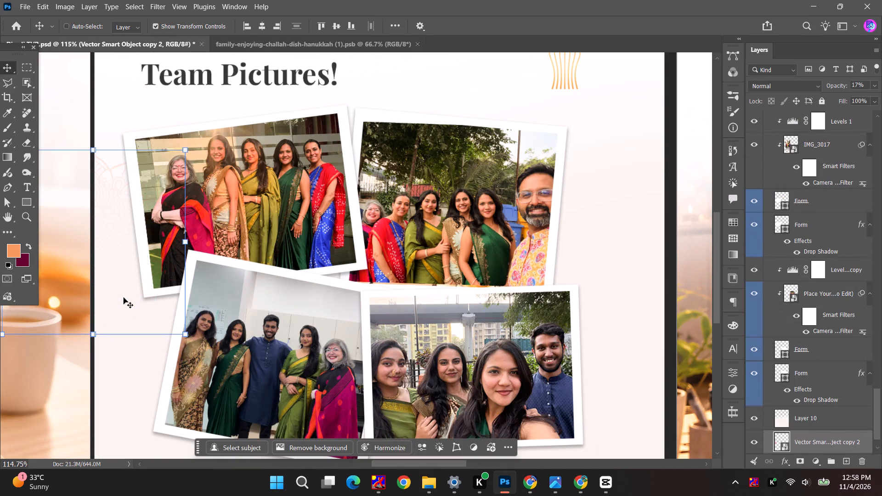
key("ctrl+bracketright")
scroll(222, 186, "down", 5, "alt")
scroll(495, 299, "down", 6, "alt")
left_click(539, 108)
Collapse all the TVR Diwali artboards in the layer list.
key("space")
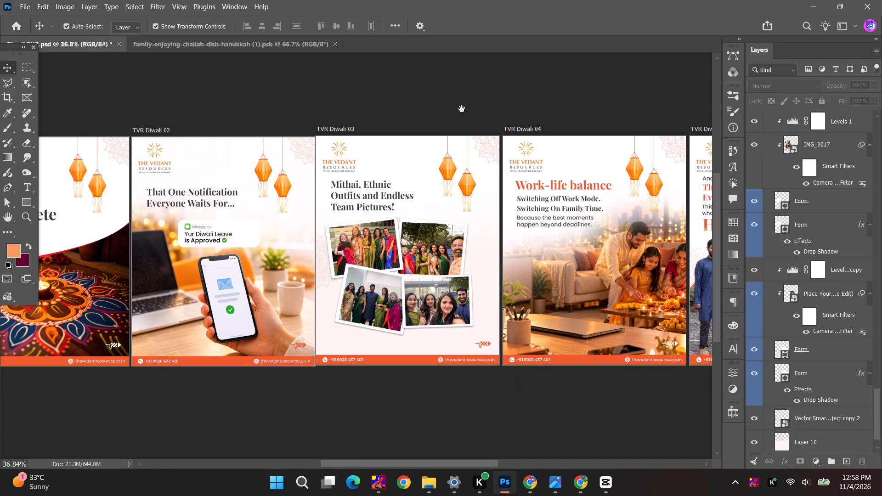
left_click_drag(461, 109, 337, 105)
scroll(505, 182, "down", 5, "alt")
scroll(793, 152, "up", 19)
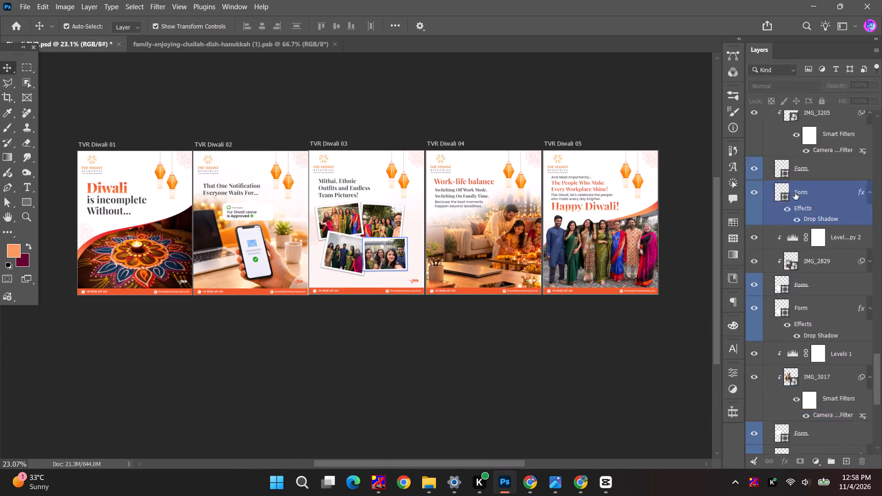
scroll(795, 193, "up", 3)
left_click_drag(879, 357, 881, 96)
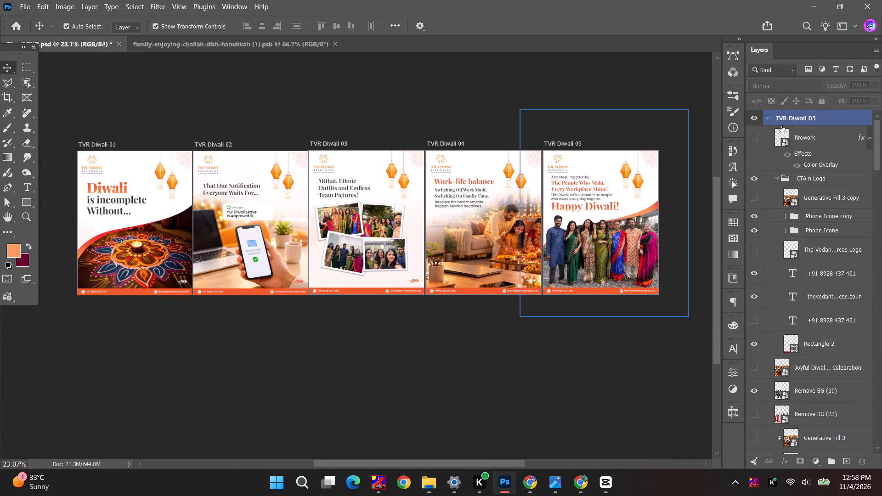
left_click(769, 117)
left_click(768, 149)
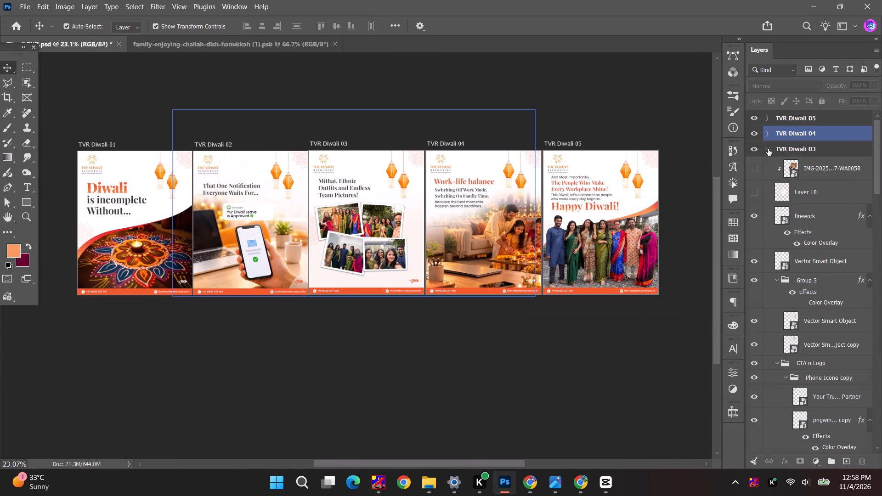
Quick-export the TVR Diwali 05 and TVR Diwali 03 artboards as PNG into the TVR diwali folder under Nov 2026.
left_click(799, 121)
scroll(632, 222, "up", 6, "alt")
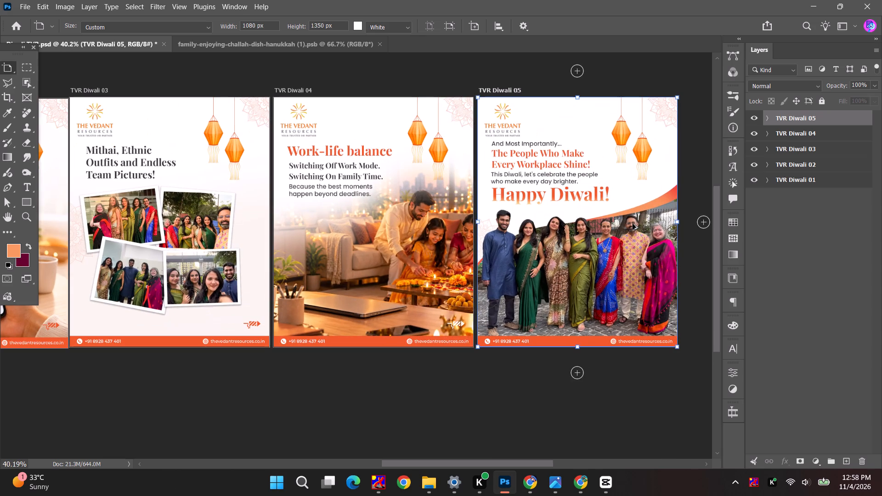
scroll(628, 246, "up", 4, "alt")
scroll(628, 246, "down", 4, "alt")
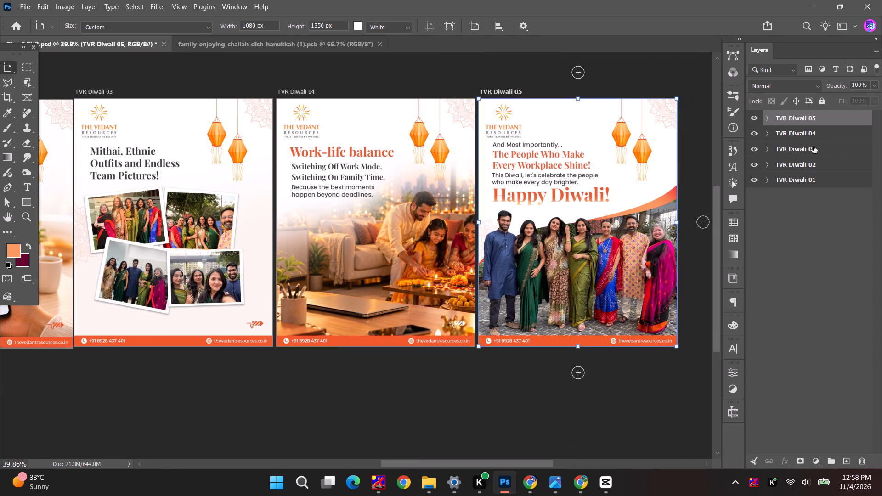
left_click(814, 147, "ctrl")
right_click(814, 147)
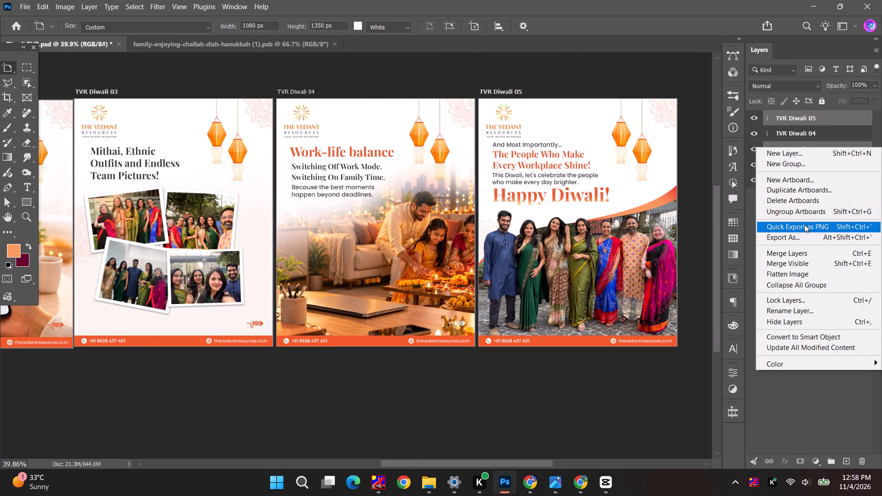
left_click(804, 225)
left_click(123, 220)
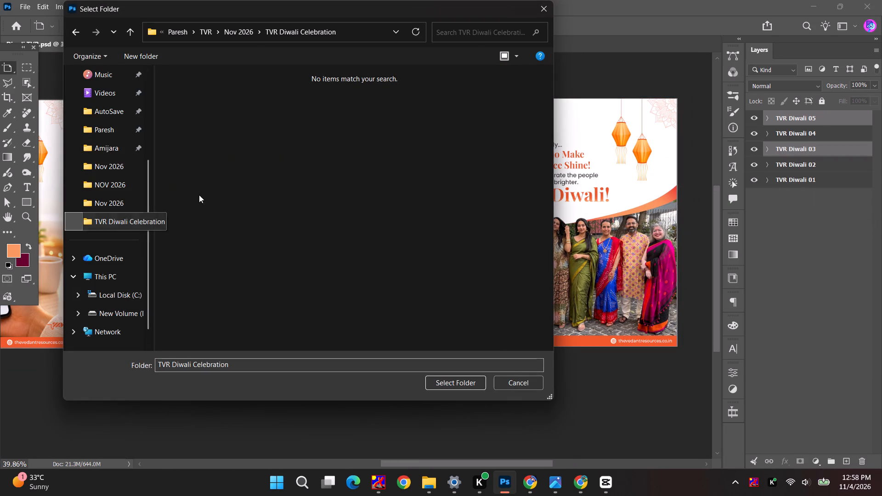
left_click(231, 33)
double_click(179, 124)
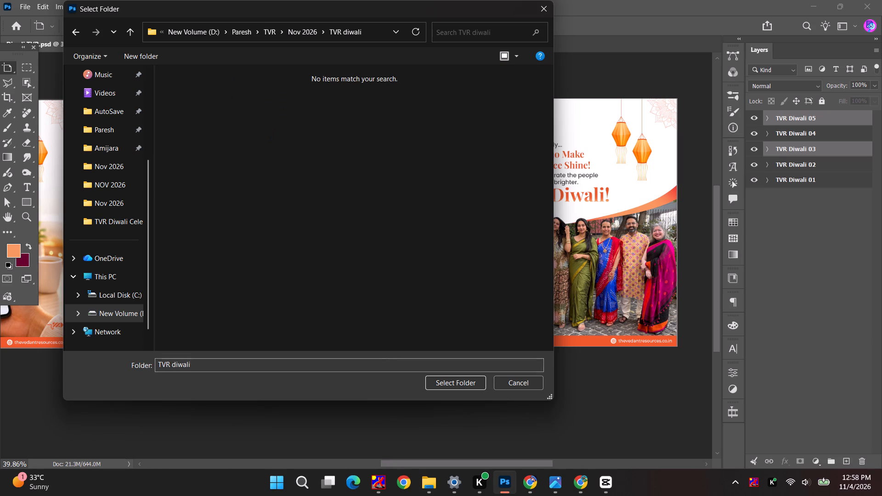
Confirm TVR diwali as the export folder and save the Diwali TVR document.
left_click(463, 389)
key("ctrl+s")
key("ctrl+s")
key("ctrl+s")
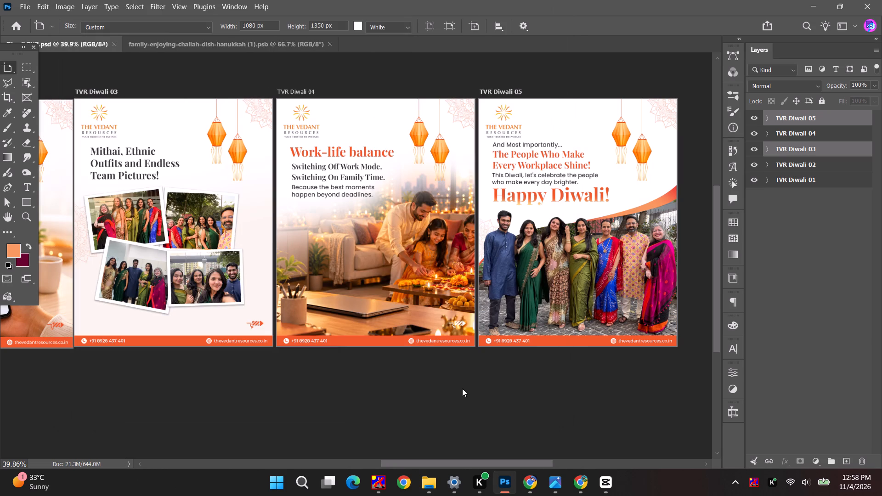
key("ctrl+s")
Switch to File Explorer and open the TVR diwali folder inside TVR's Nov 2026 folder.
key("alt+Tab")
left_click(509, 133, "alt")
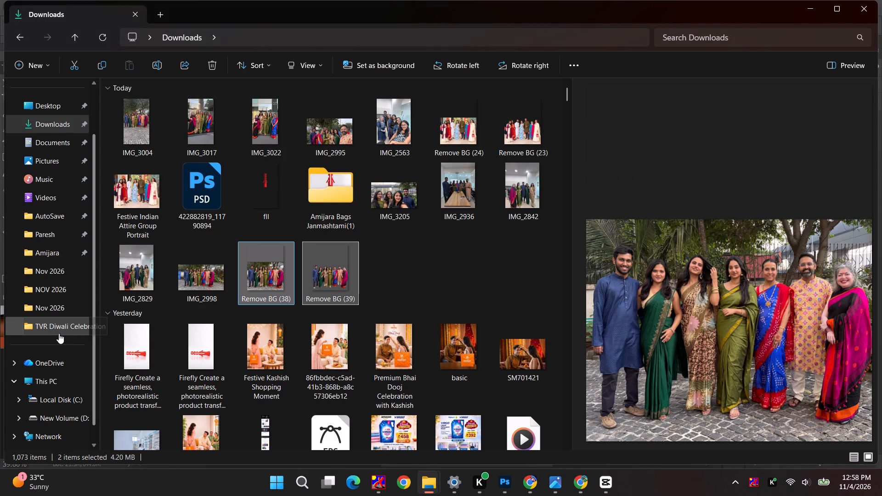
left_click(58, 333)
left_click(396, 36)
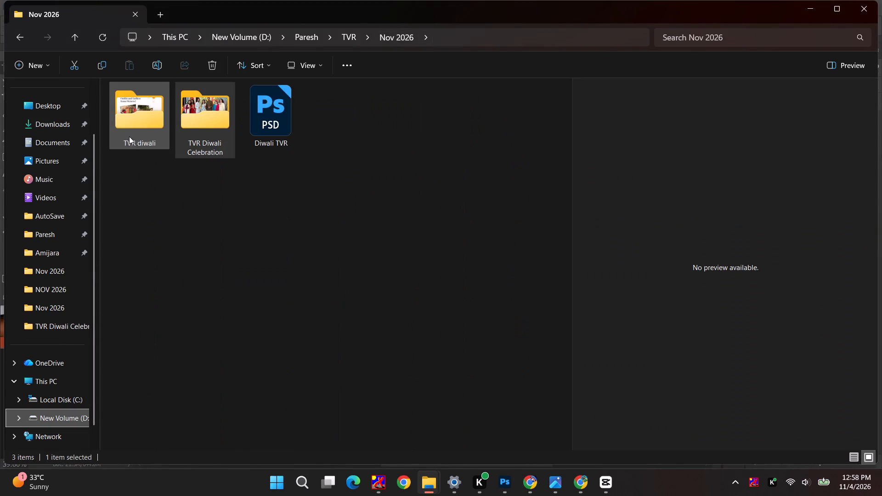
double_click(130, 135)
left_click(341, 132)
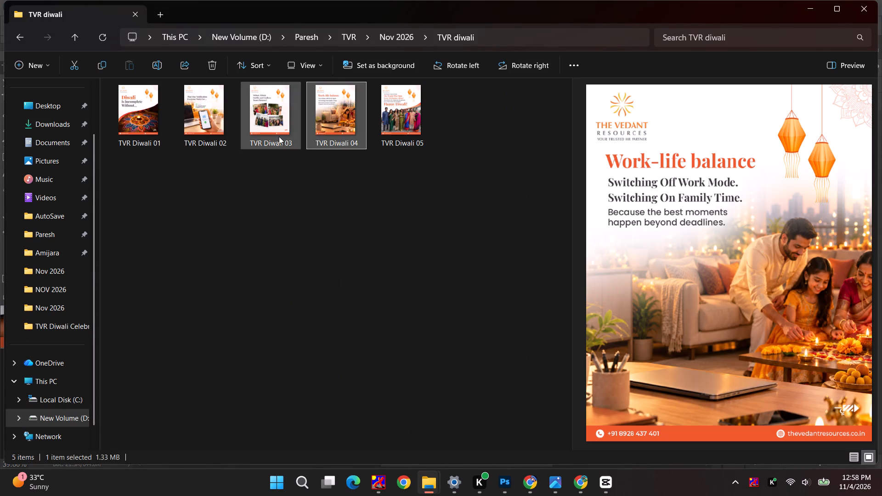
left_click(279, 136)
left_click(384, 133, "ctrl")
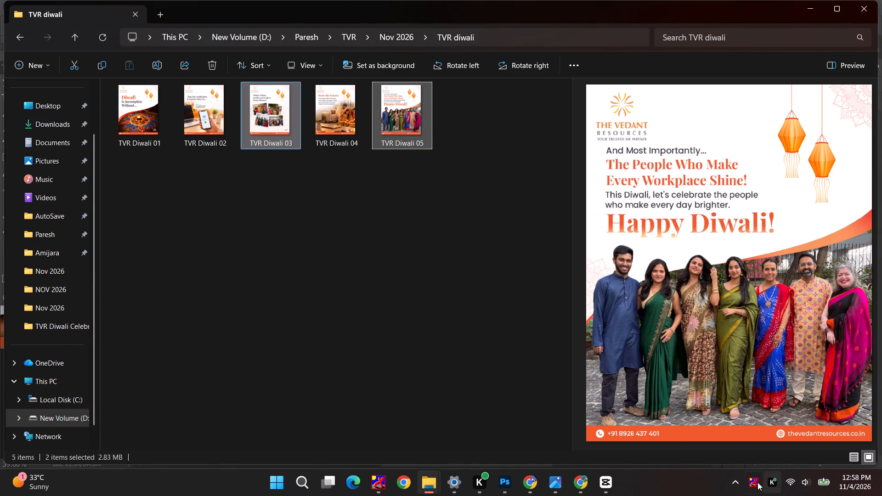